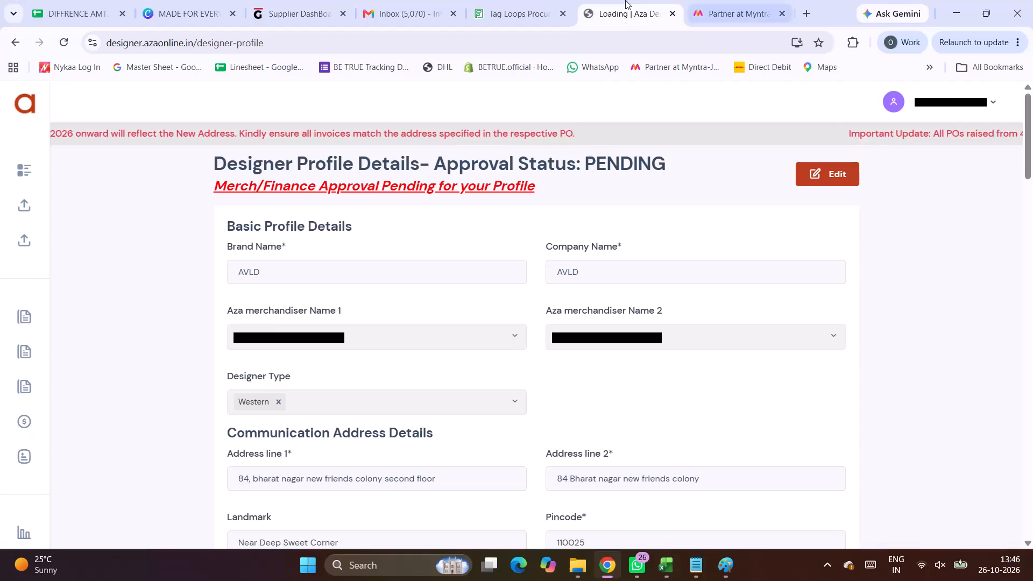
Switch to the MADE FOR EVERYDAY WEAR Canva design and go from it to the canva.com home page.
{"action": "left_click", "coordinate": [176, 0]}
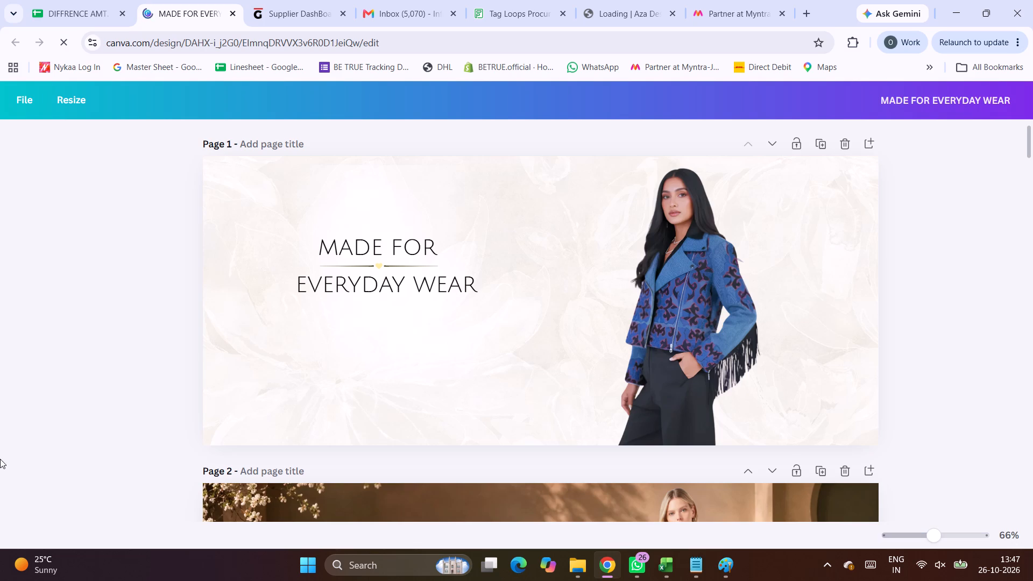
{"action": "left_click", "coordinate": [28, 97]}
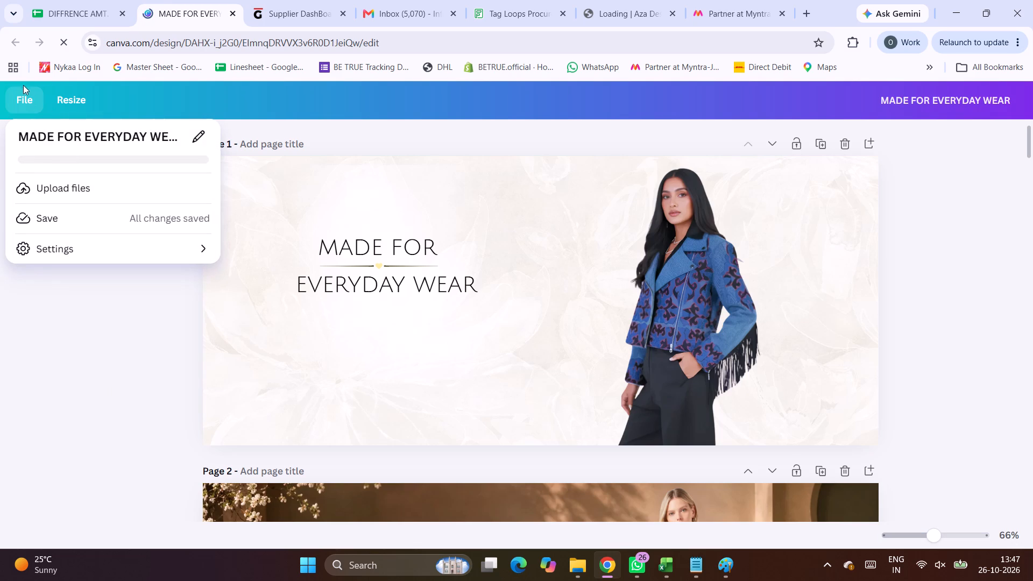
{"action": "left_click_drag", "start_coordinate": [153, 43], "coordinate": [493, 8]}
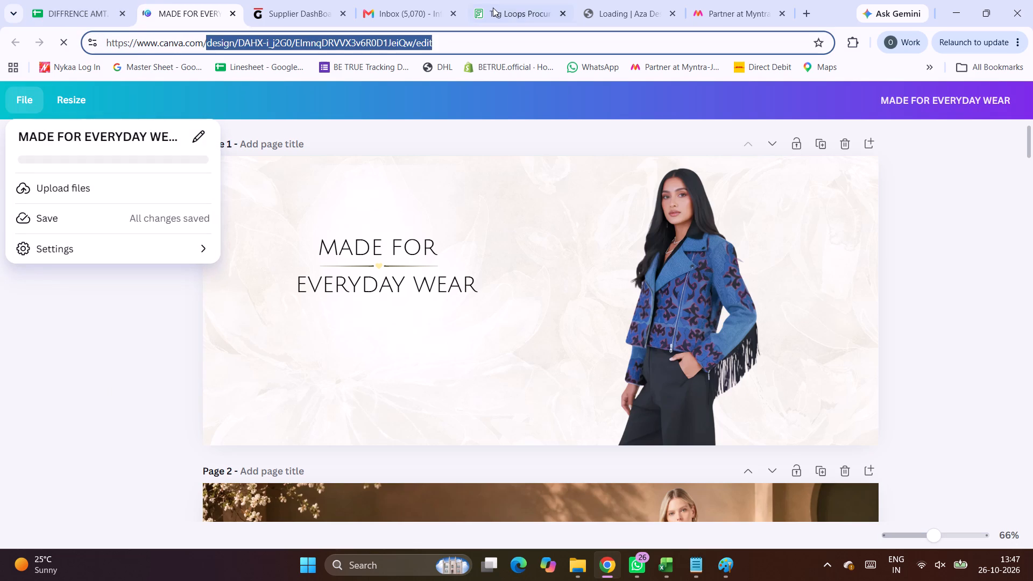
{"action": "key", "text": "BackSpace"}
{"action": "key", "text": "BackSpace"}
{"action": "key", "text": "Return"}
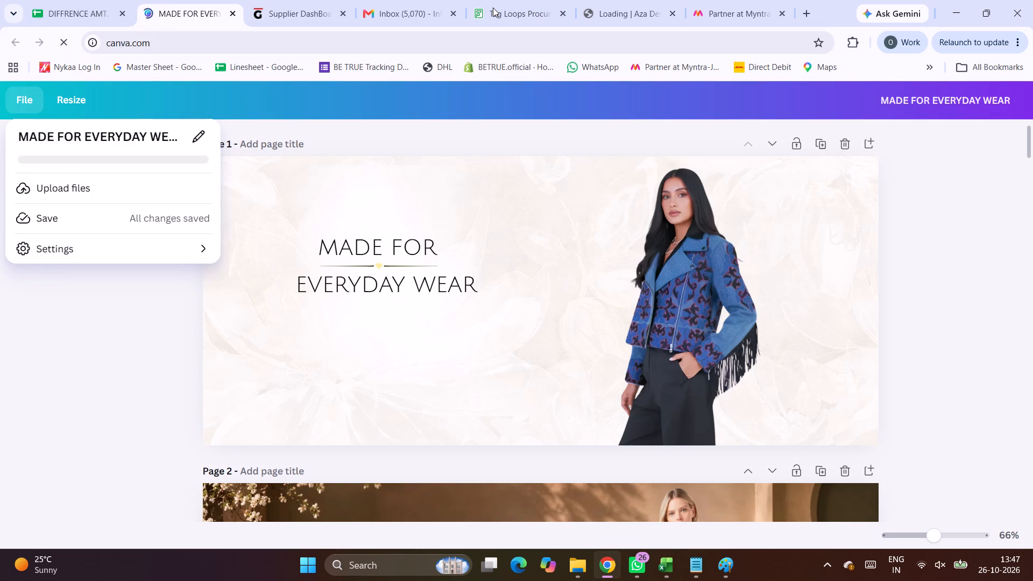
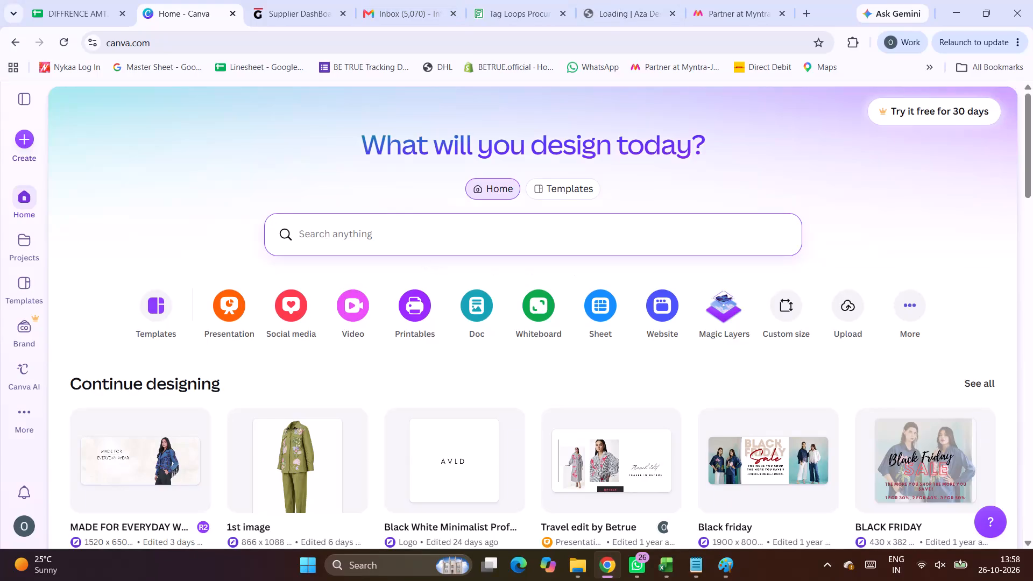
Search Canva's designs for "insta post".
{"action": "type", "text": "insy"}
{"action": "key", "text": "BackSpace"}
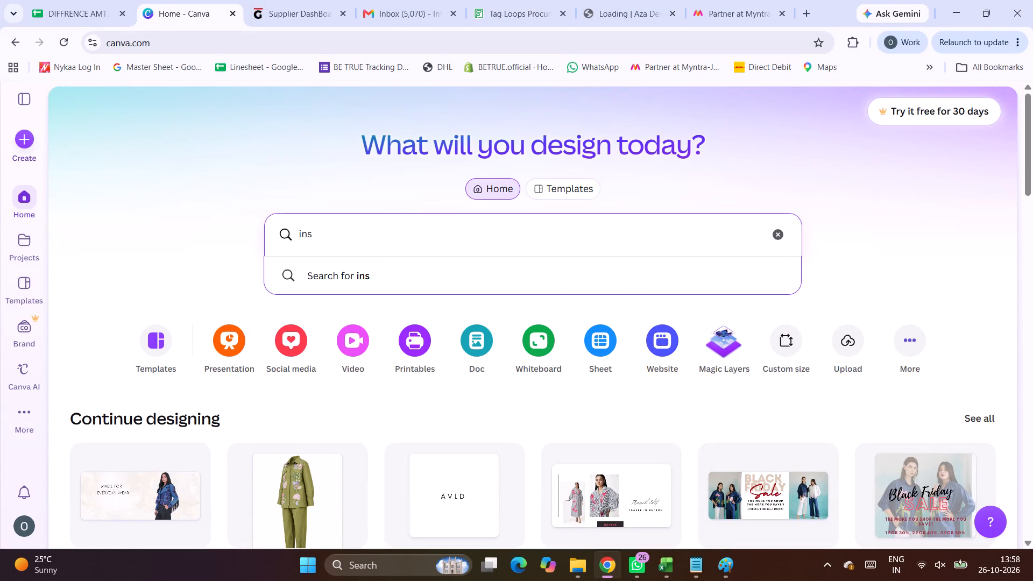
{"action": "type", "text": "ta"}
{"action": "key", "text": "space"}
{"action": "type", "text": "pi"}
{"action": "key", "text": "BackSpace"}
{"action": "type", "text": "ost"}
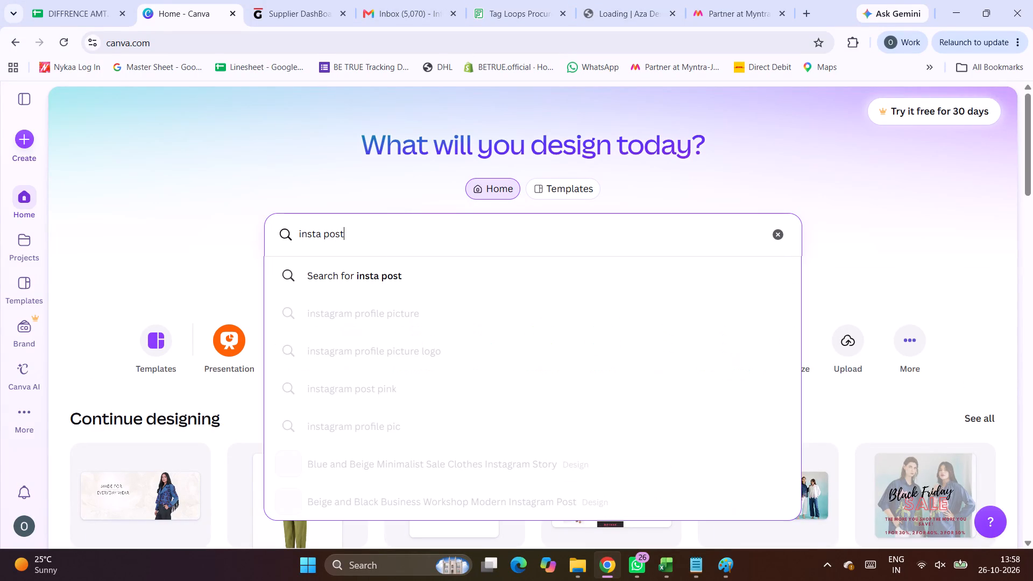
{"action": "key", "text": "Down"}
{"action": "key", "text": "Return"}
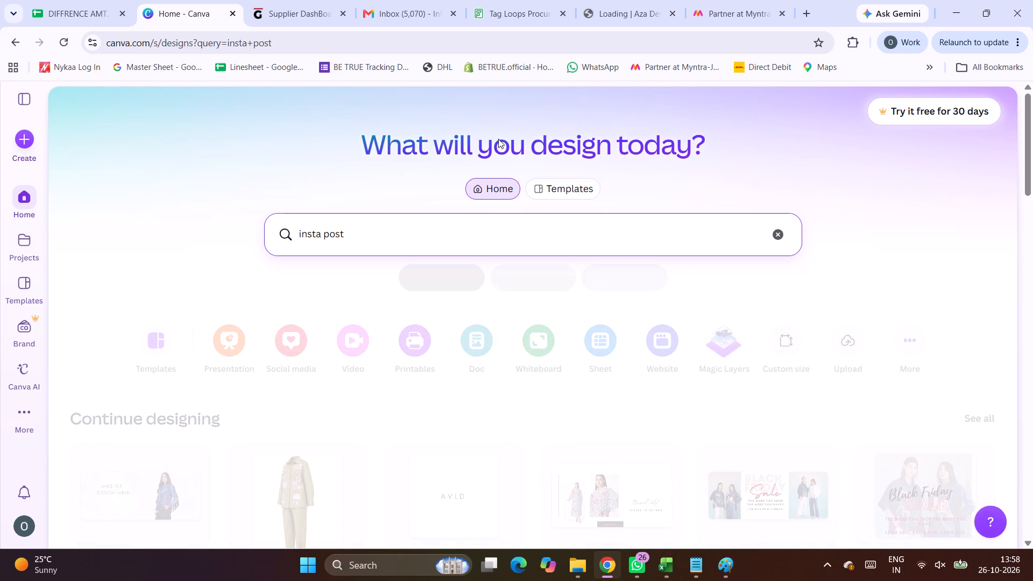
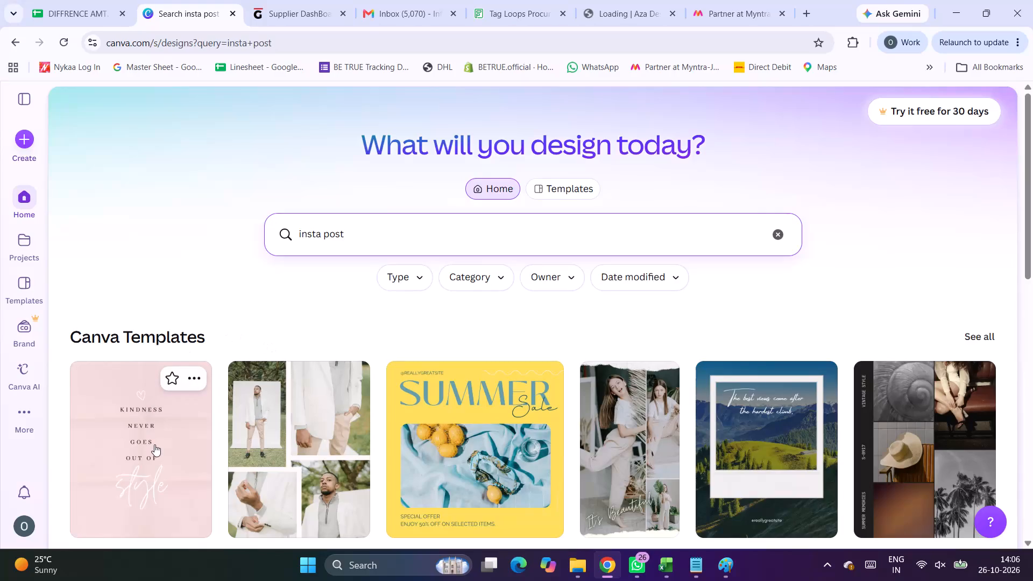
Open the Pink Minimalist Kindness Quote Instagram Post template from the Canva Templates results and start customizing it.
{"action": "left_click", "coordinate": [154, 444]}
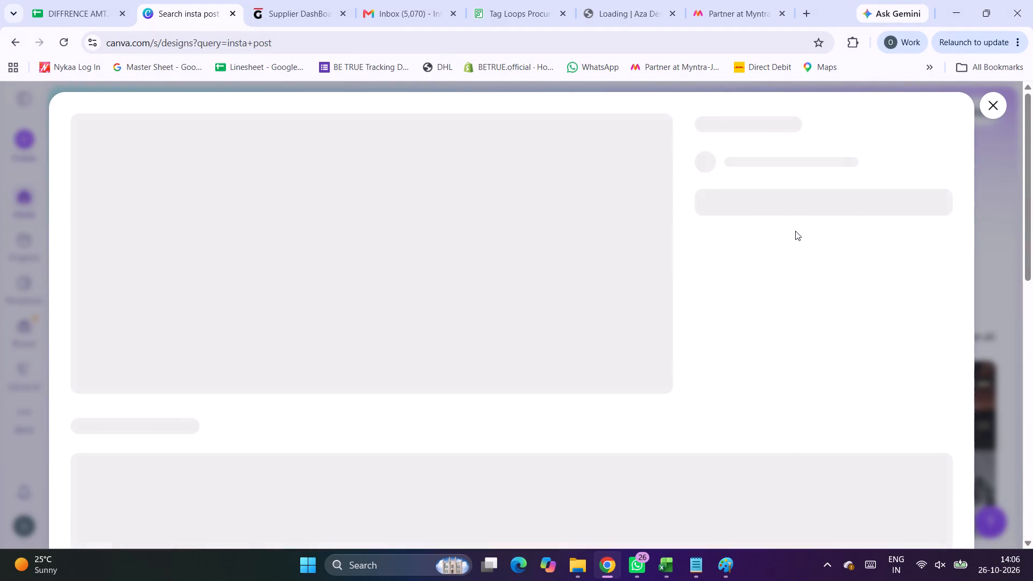
{"action": "left_click", "coordinate": [793, 251]}
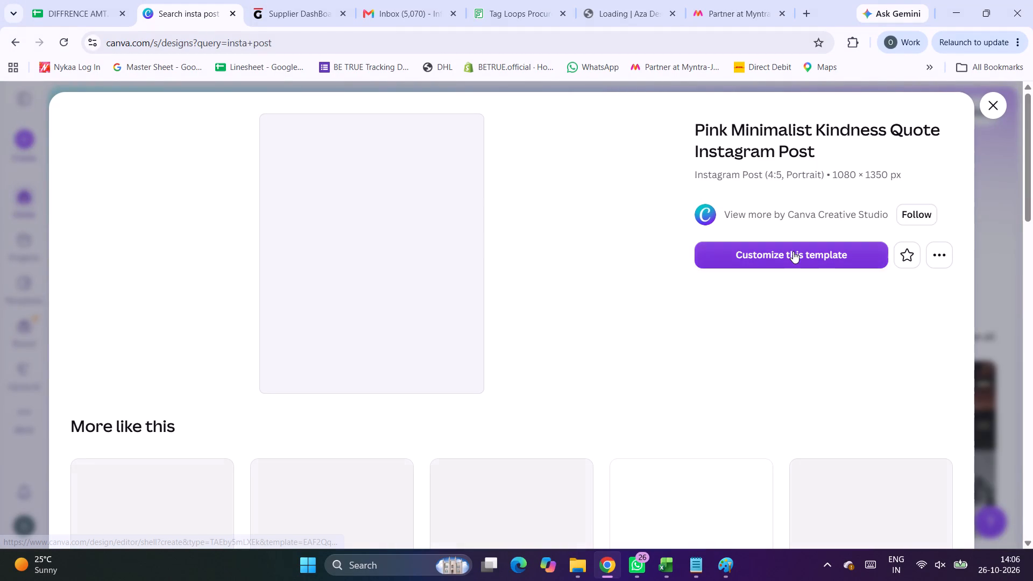
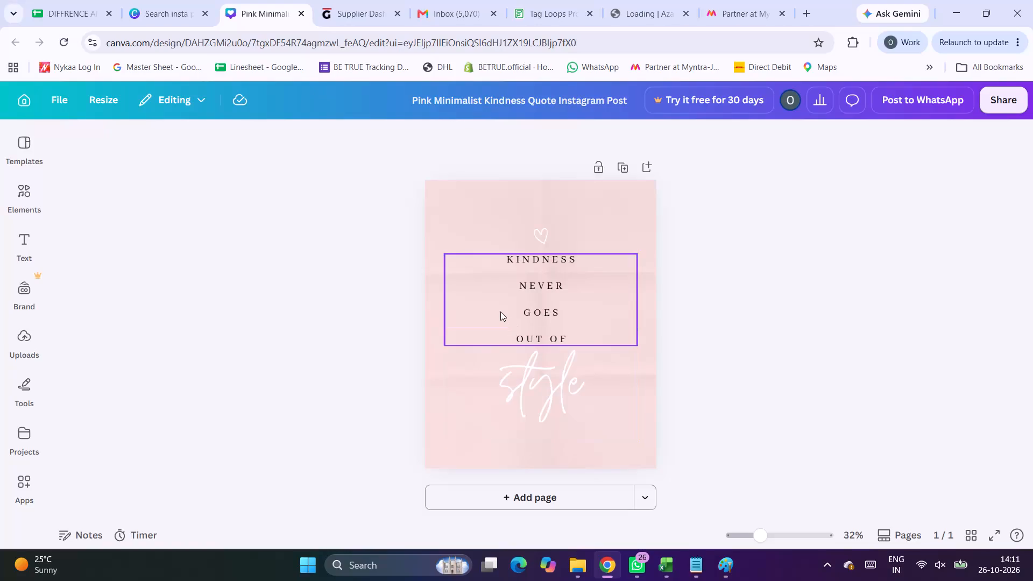
Delete the heart and all of the kindness quote text from the pink Instagram post template.
{"action": "key", "text": "ctrl+a"}
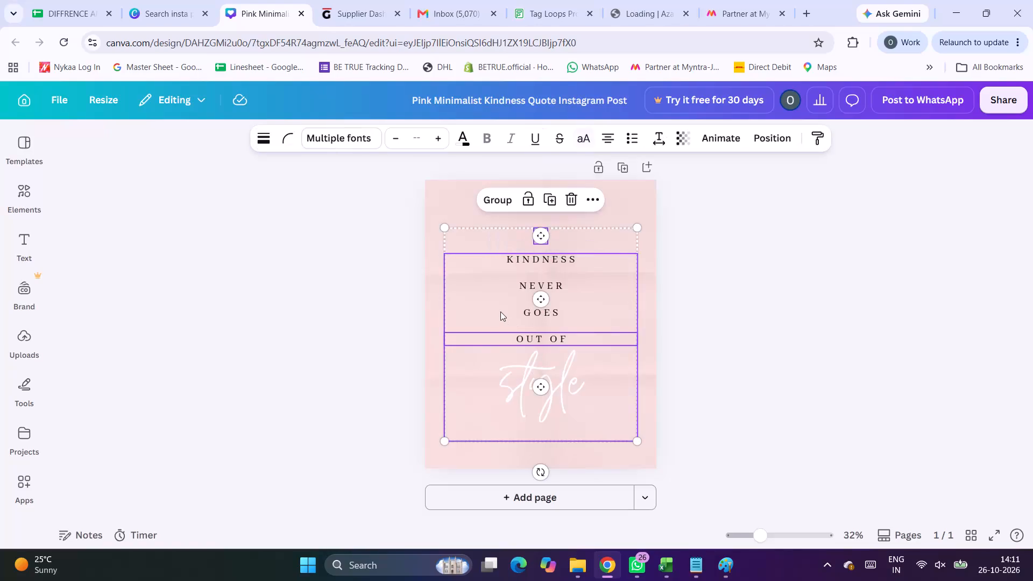
{"action": "key", "text": "Delete"}
{"action": "left_click", "coordinate": [345, 254]}
Recolour the template's pink paper background to white, #FFFFFF.
{"action": "left_click", "coordinate": [538, 240]}
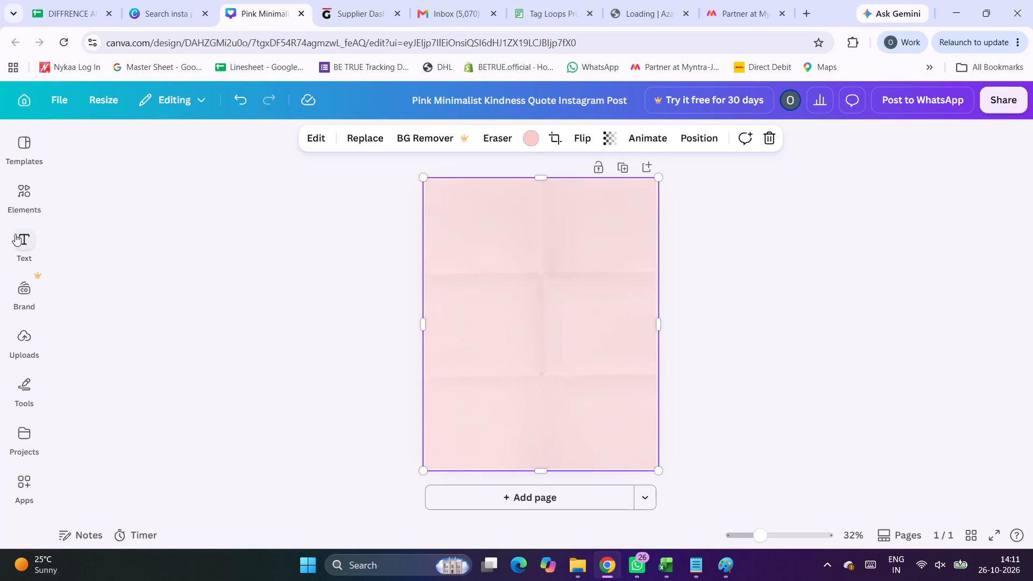
{"action": "left_click", "coordinate": [20, 208]}
{"action": "left_click", "coordinate": [120, 156]}
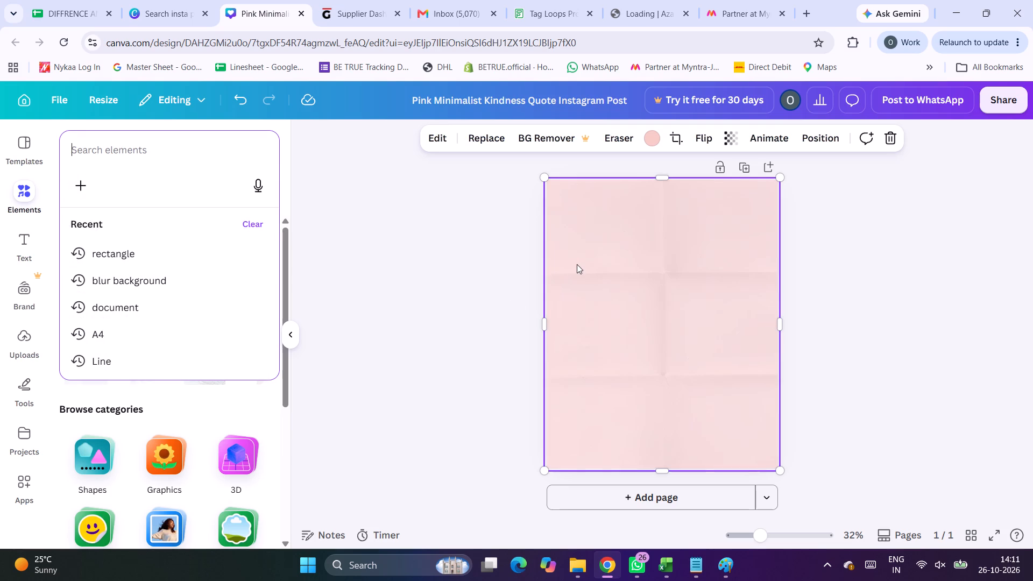
{"action": "left_click", "coordinate": [647, 142]}
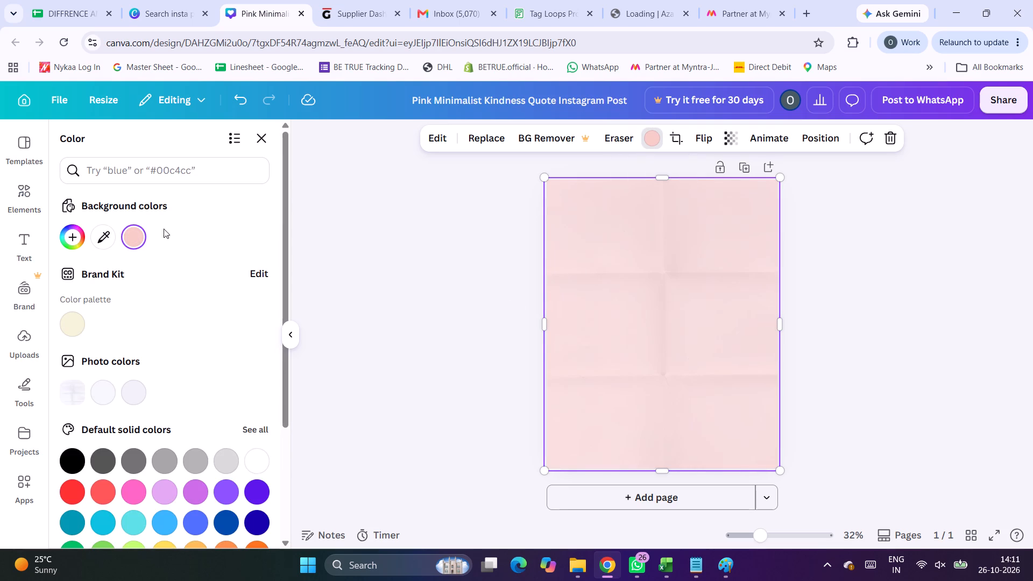
{"action": "left_click", "coordinate": [132, 236]}
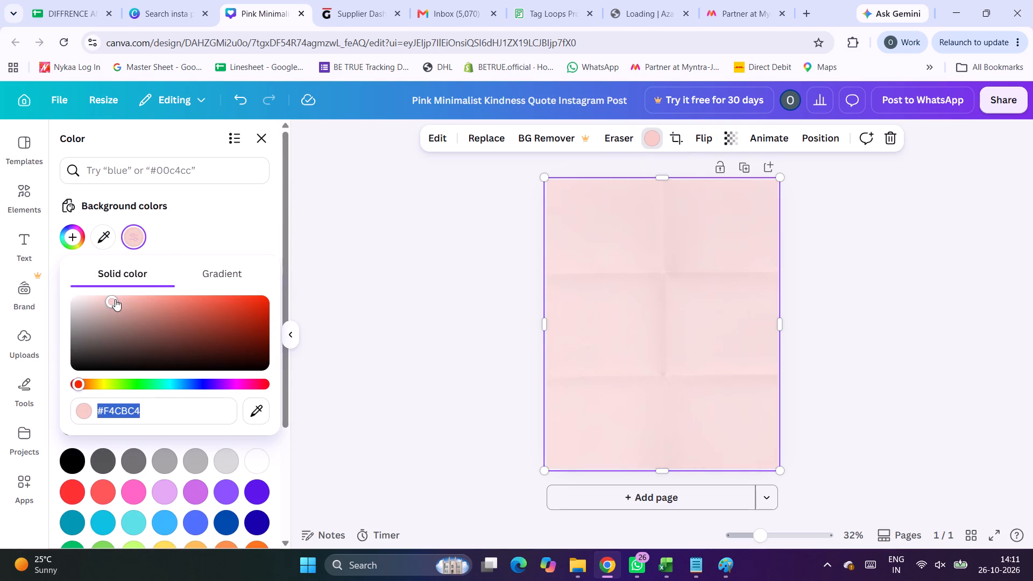
{"action": "left_click_drag", "start_coordinate": [111, 299], "coordinate": [1, 271]}
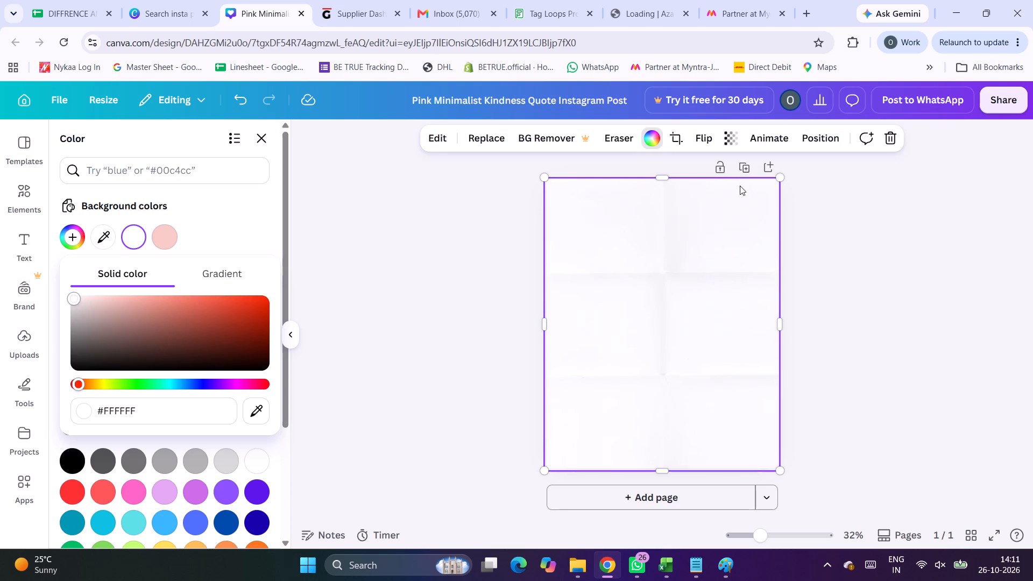
{"action": "left_click", "coordinate": [712, 303]}
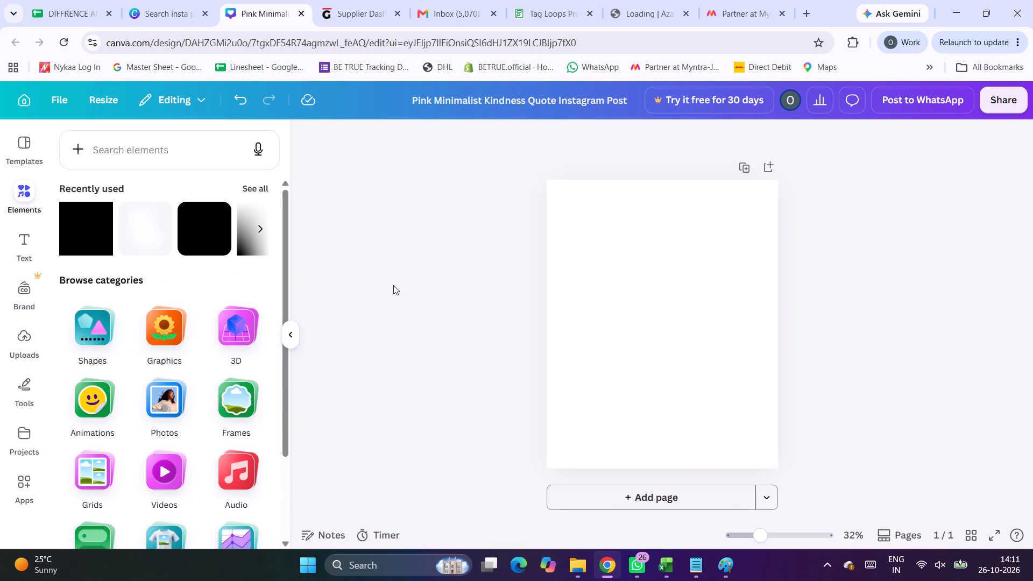
{"action": "left_click", "coordinate": [393, 285]}
Move the Pink Minimalist design to the end of the open browser pages and close the Partner at Myntra page.
{"action": "left_click", "coordinate": [290, 0]}
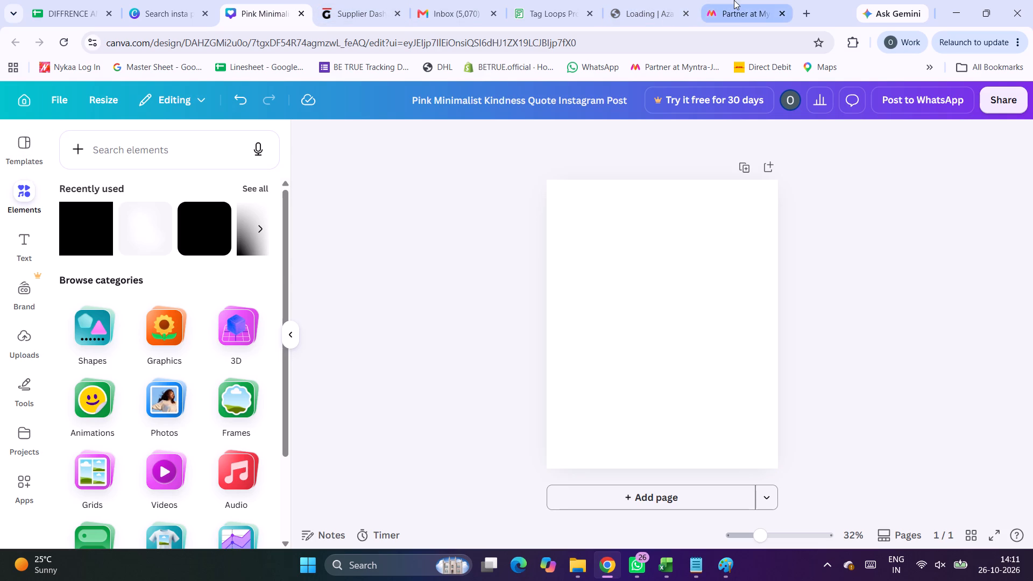
{"action": "left_click_drag", "start_coordinate": [250, 16], "coordinate": [728, 0]}
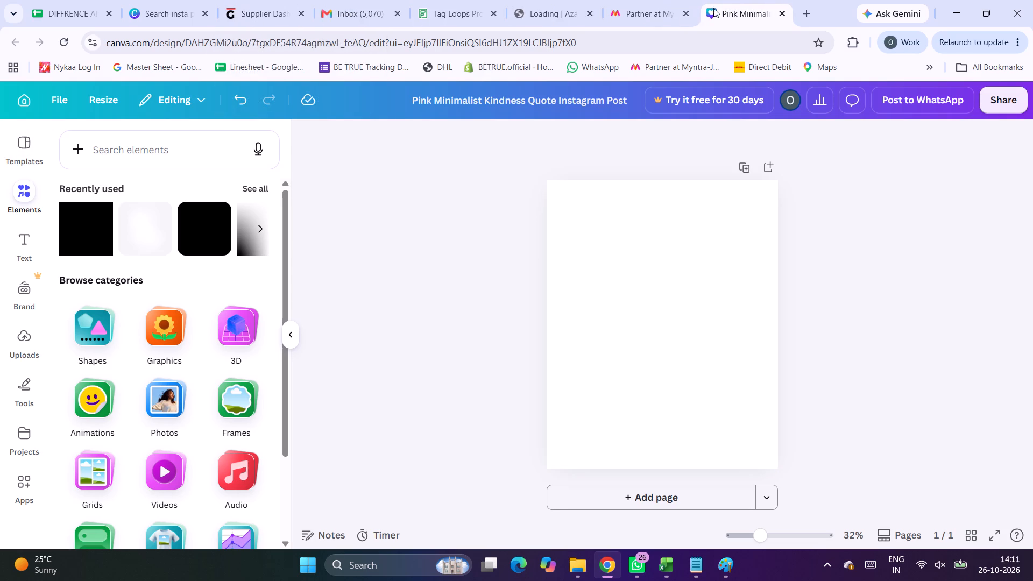
{"action": "left_click", "coordinate": [684, 13]}
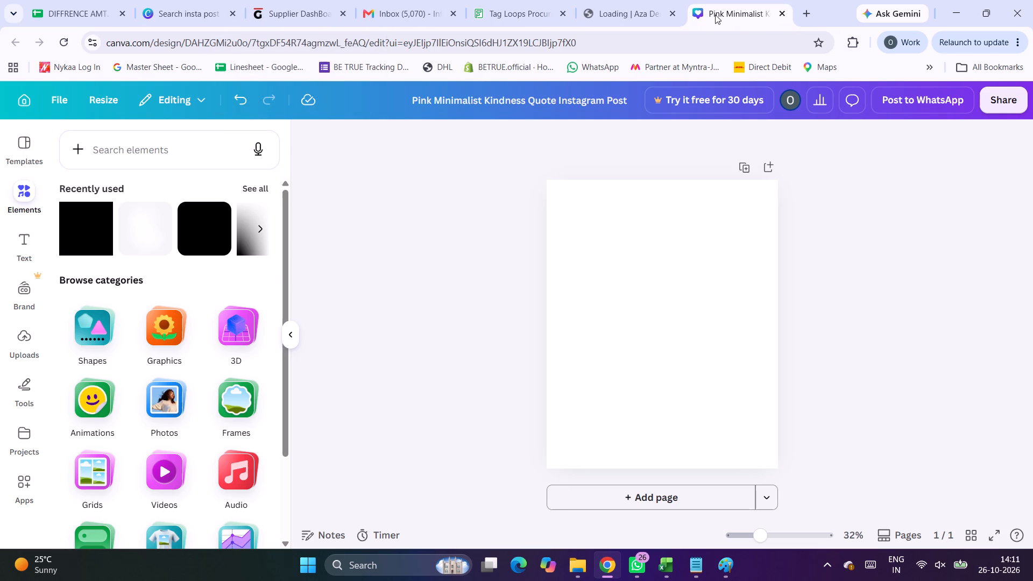
Search the web for "canva hindi fonts" in a new browser page.
{"action": "left_click", "coordinate": [808, 15]}
{"action": "type", "text": "can"}
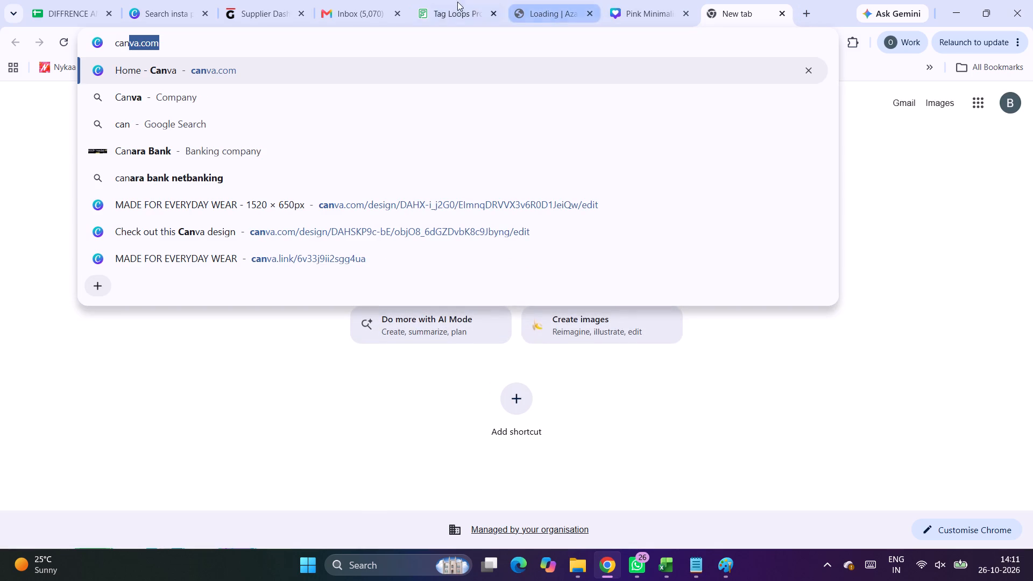
{"action": "left_click", "coordinate": [229, 40]}
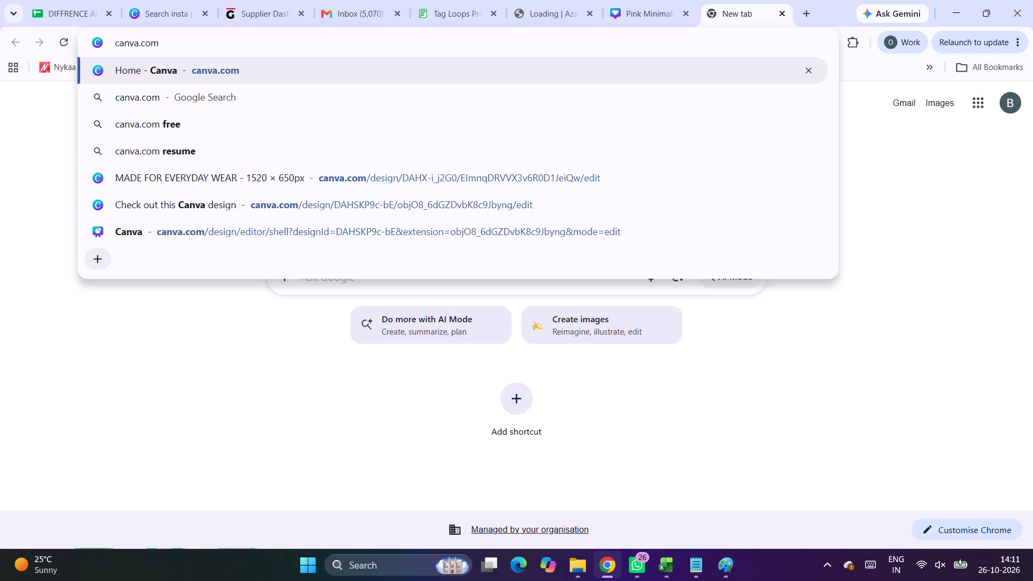
{"action": "left_click_drag", "start_coordinate": [139, 42], "coordinate": [214, 40]}
{"action": "key", "text": "space"}
{"action": "type", "text": "hindi"}
{"action": "key", "text": "space"}
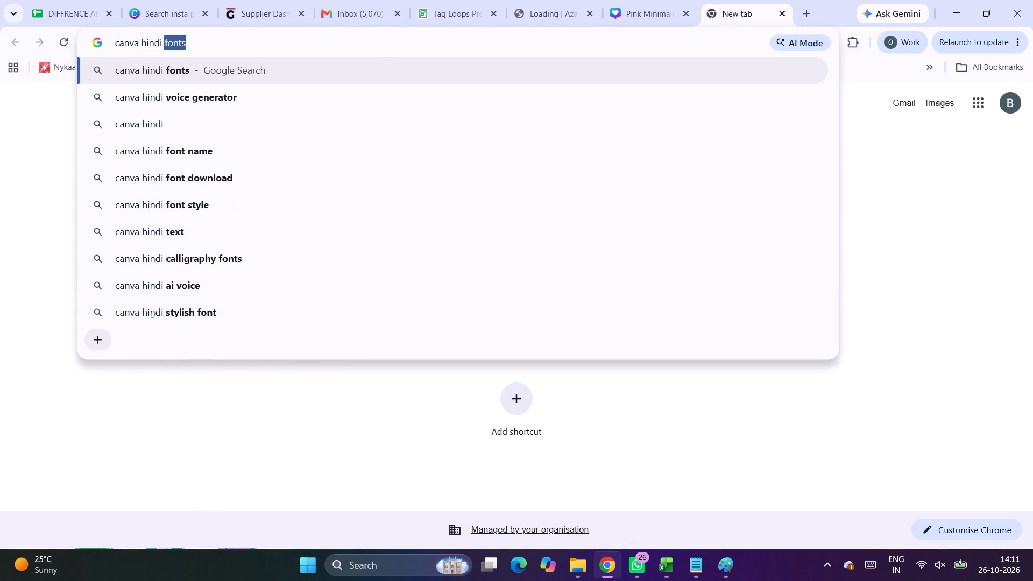
{"action": "key", "text": "Return"}
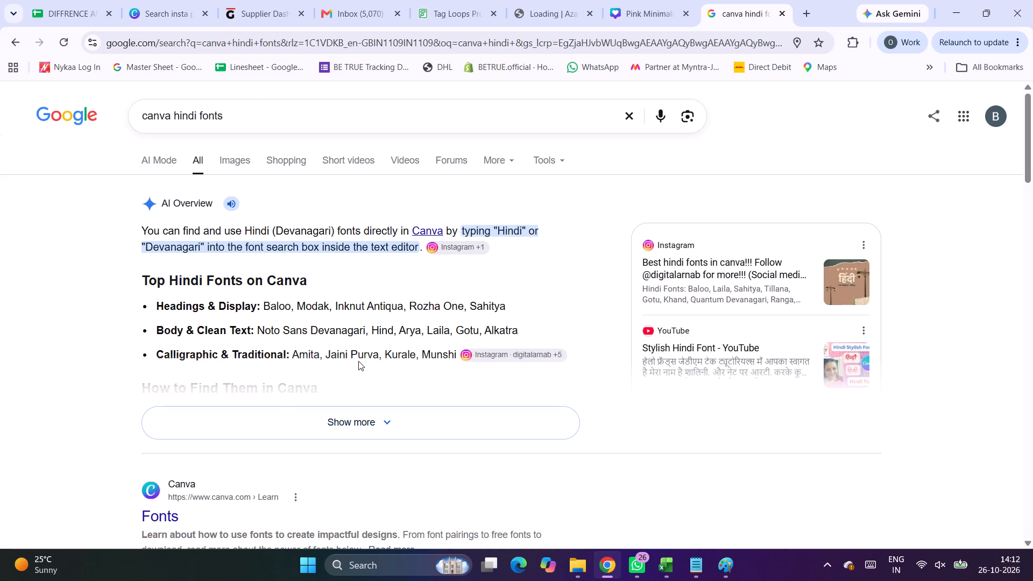
Open Canva's Fonts learning page from the search results and look through its font articles.
{"action": "scroll", "coordinate": [358, 361], "scroll_direction": "down", "scroll_amount": 2}
{"action": "left_click", "coordinate": [159, 288]}
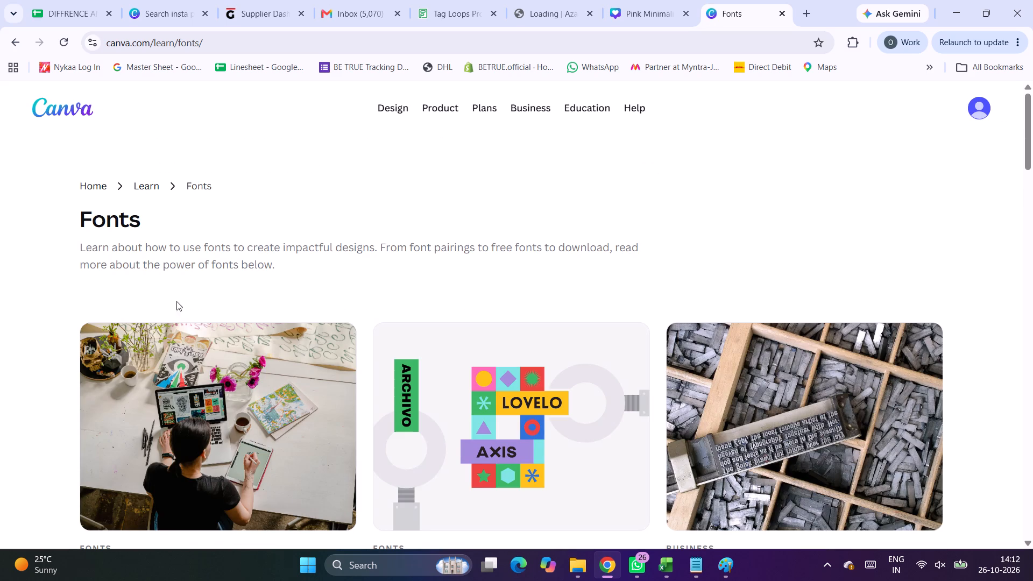
{"action": "scroll", "coordinate": [84, 355], "scroll_direction": "down", "scroll_amount": 10}
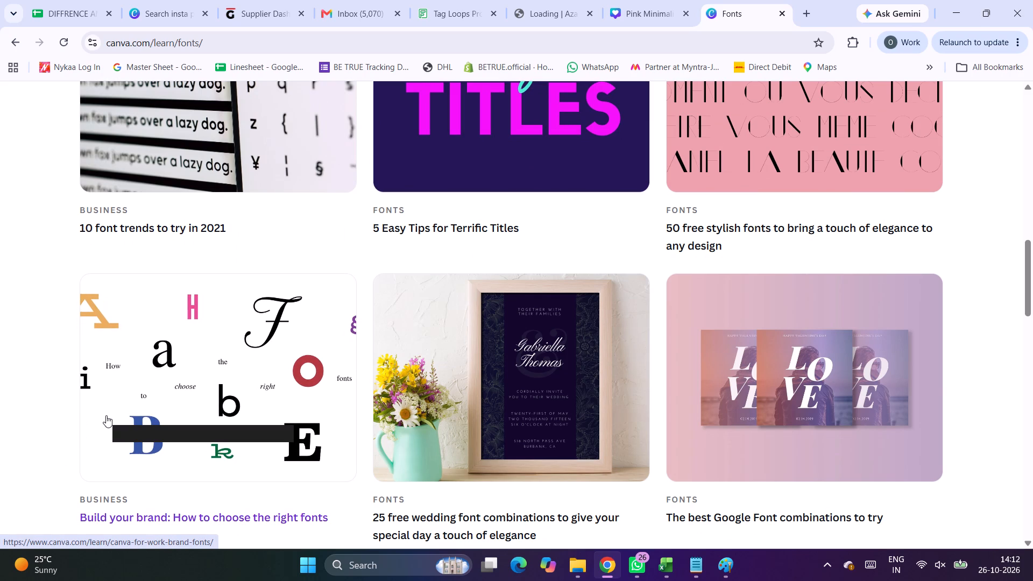
{"action": "scroll", "coordinate": [106, 415], "scroll_direction": "down", "scroll_amount": 4}
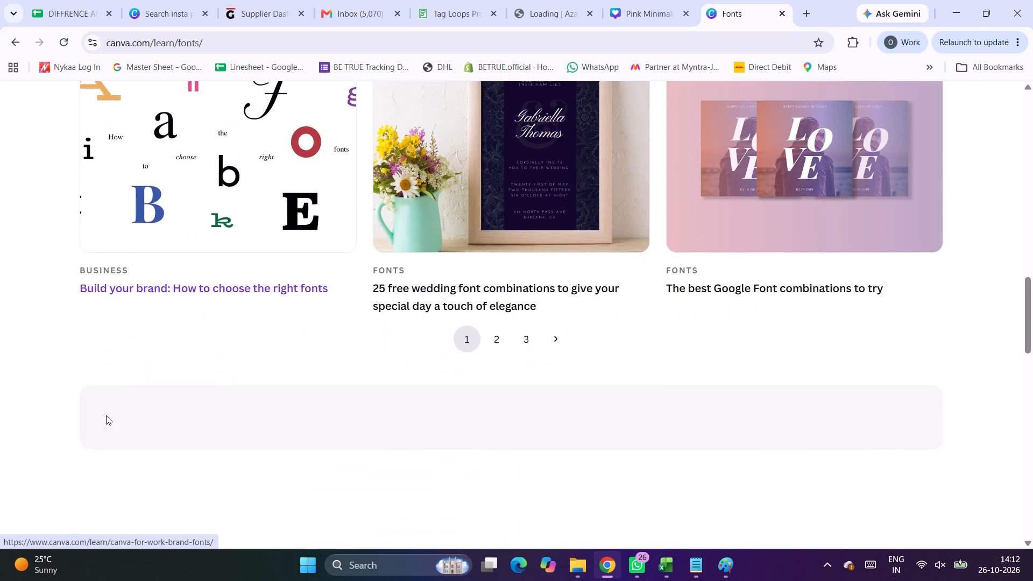
{"action": "scroll", "coordinate": [106, 415], "scroll_direction": "down", "scroll_amount": 1}
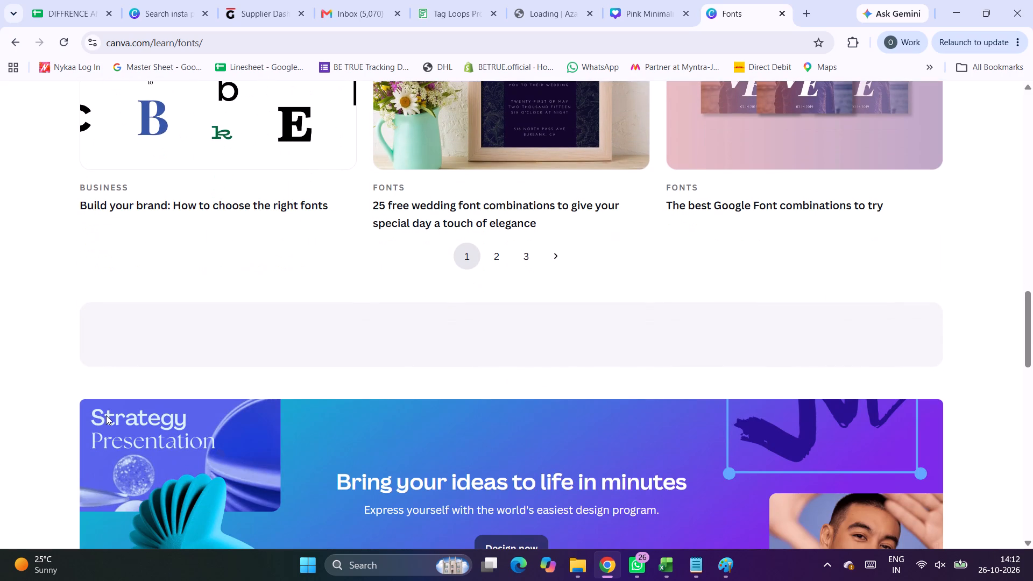
{"action": "left_click", "coordinate": [106, 415]}
{"action": "scroll", "coordinate": [106, 415], "scroll_direction": "down", "scroll_amount": 4}
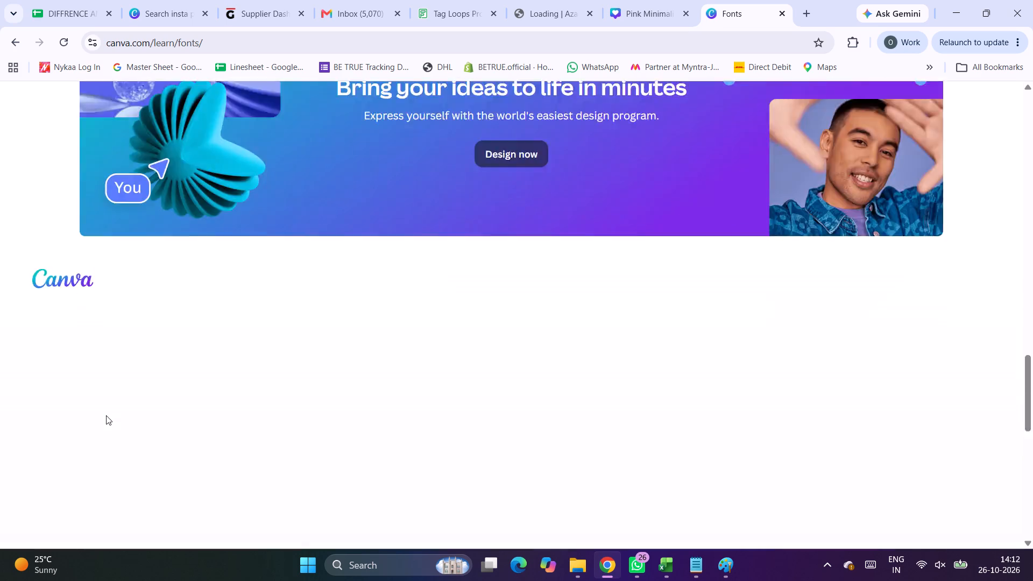
{"action": "scroll", "coordinate": [106, 415], "scroll_direction": "down", "scroll_amount": 1}
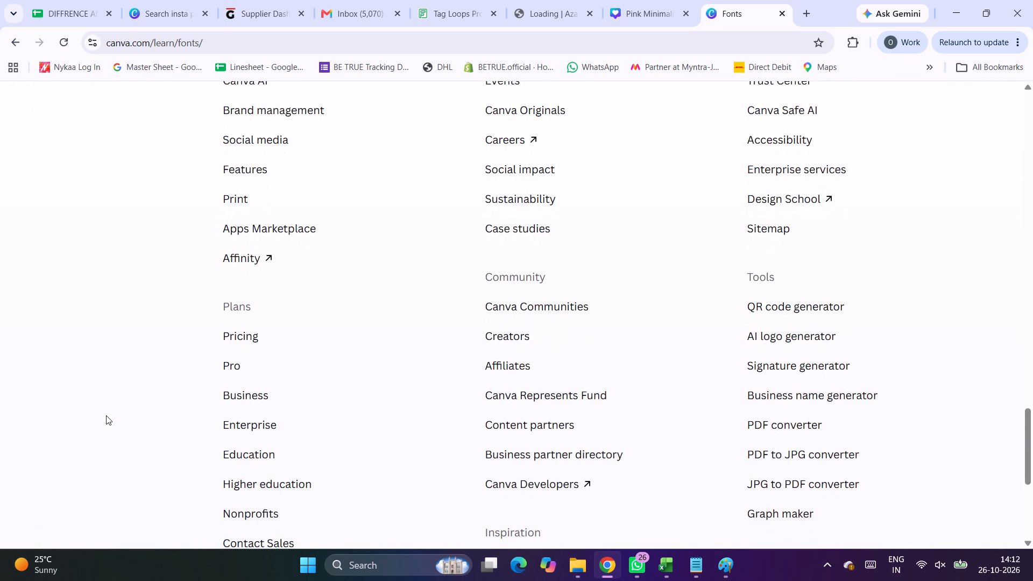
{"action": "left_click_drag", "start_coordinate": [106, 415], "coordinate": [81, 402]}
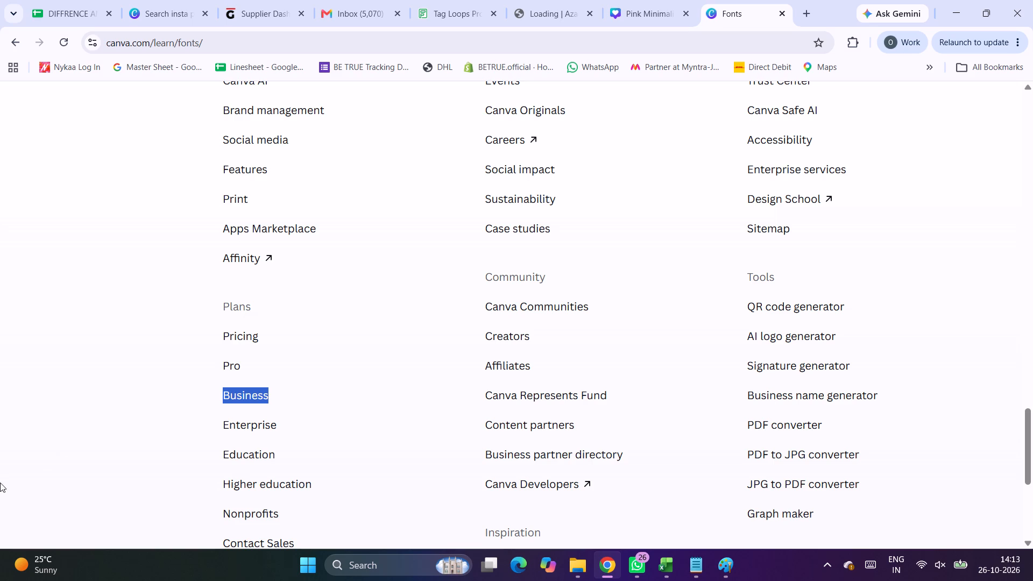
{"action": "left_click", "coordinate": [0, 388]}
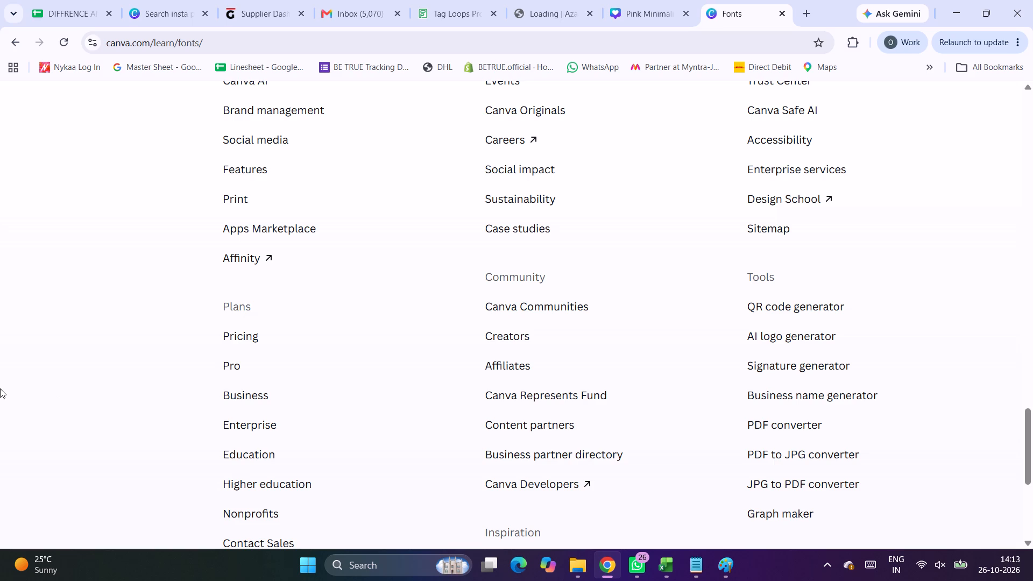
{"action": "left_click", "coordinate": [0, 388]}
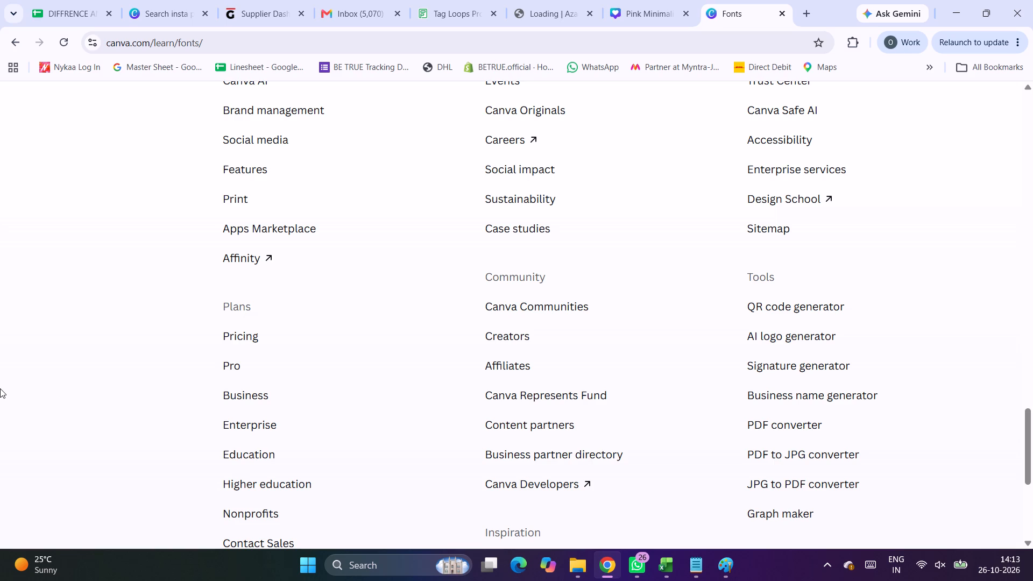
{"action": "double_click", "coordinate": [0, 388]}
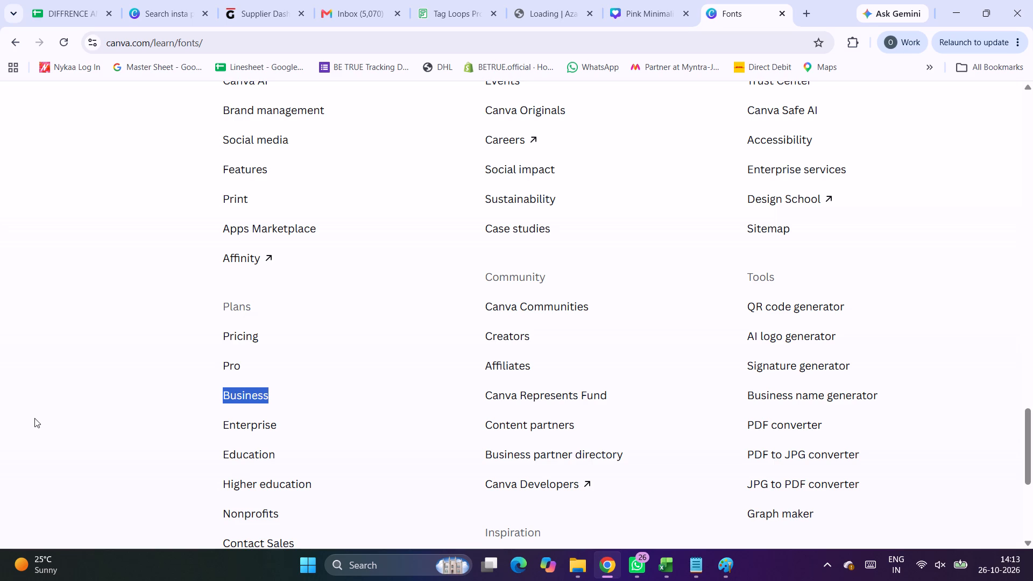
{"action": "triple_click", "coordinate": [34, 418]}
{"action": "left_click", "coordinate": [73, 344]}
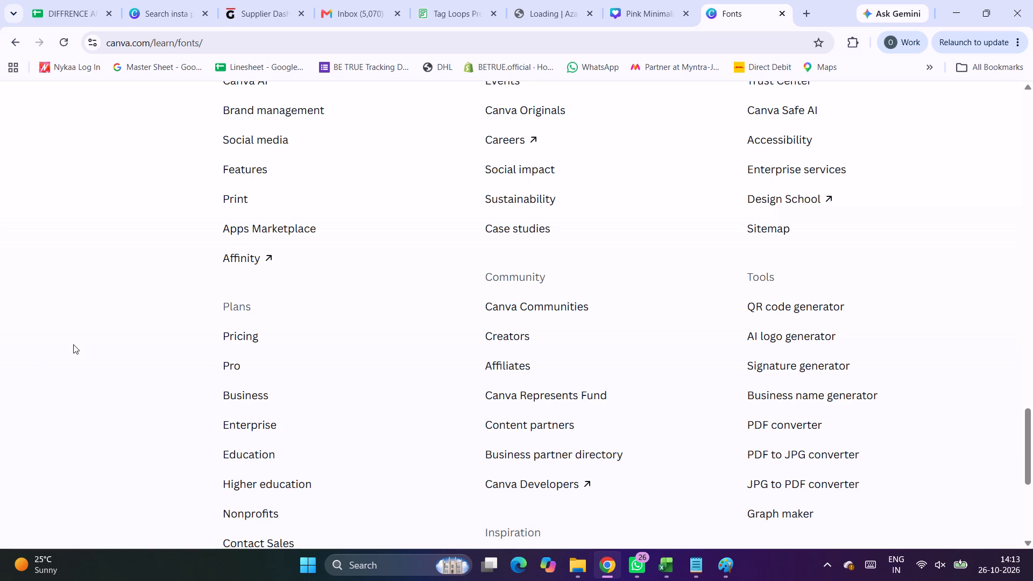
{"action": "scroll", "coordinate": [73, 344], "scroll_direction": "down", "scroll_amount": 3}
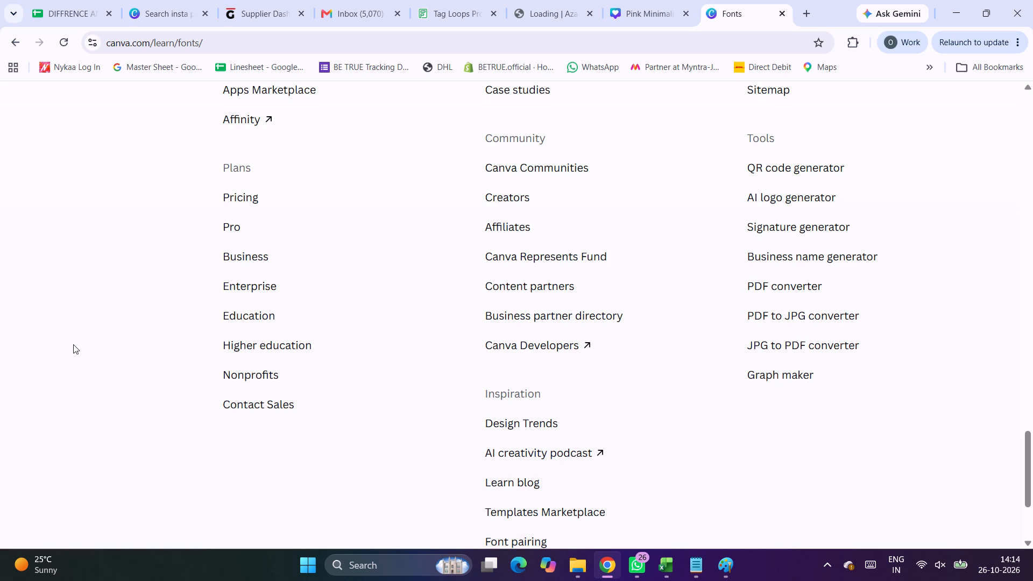
Look back over the font articles and close Canva's Fonts learning page to return to the Instagram post design.
{"action": "scroll", "coordinate": [342, 267], "scroll_direction": "up", "scroll_amount": 6}
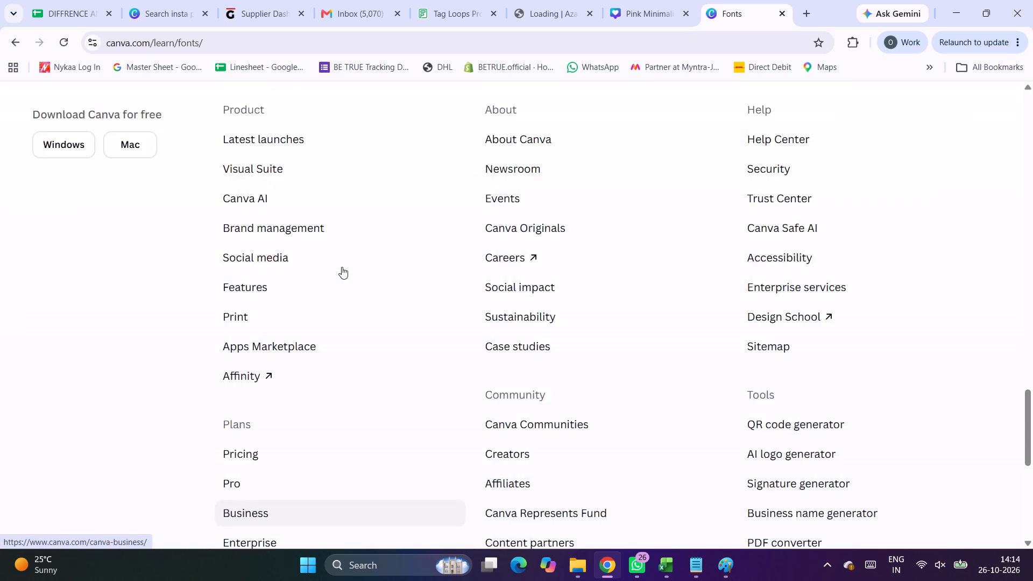
{"action": "scroll", "coordinate": [342, 267], "scroll_direction": "up", "scroll_amount": 11}
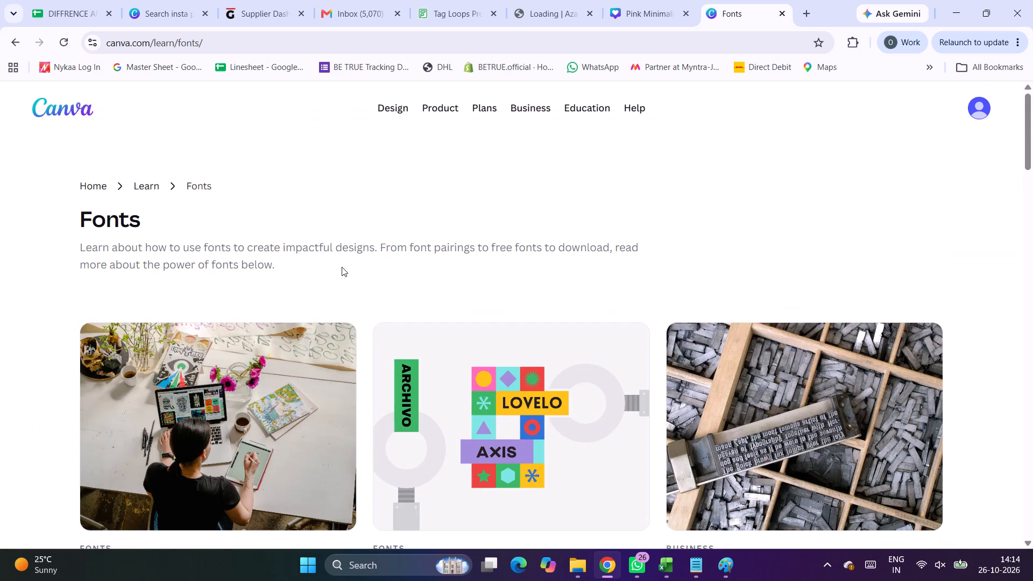
{"action": "scroll", "coordinate": [342, 267], "scroll_direction": "down", "scroll_amount": 5}
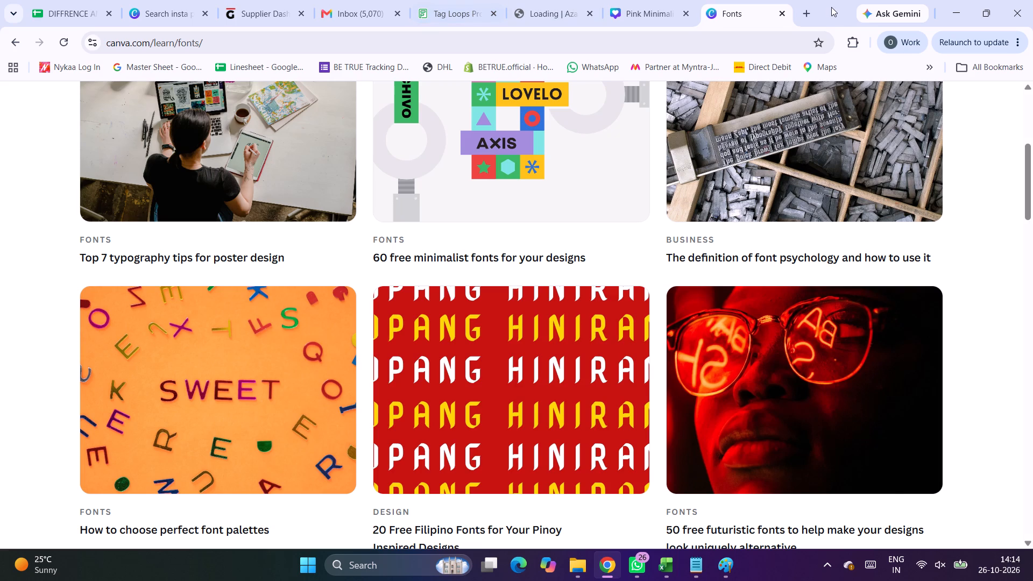
{"action": "left_click", "coordinate": [777, 16]}
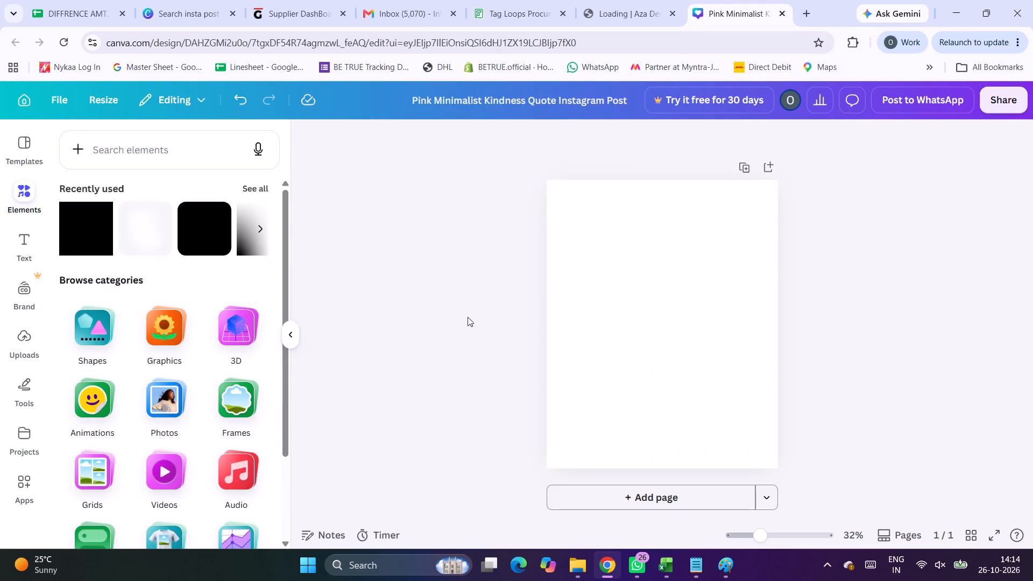
Add the uploaded sunlit beige wall image with the archway and flower pot to the blank white page.
{"action": "left_click", "coordinate": [29, 339]}
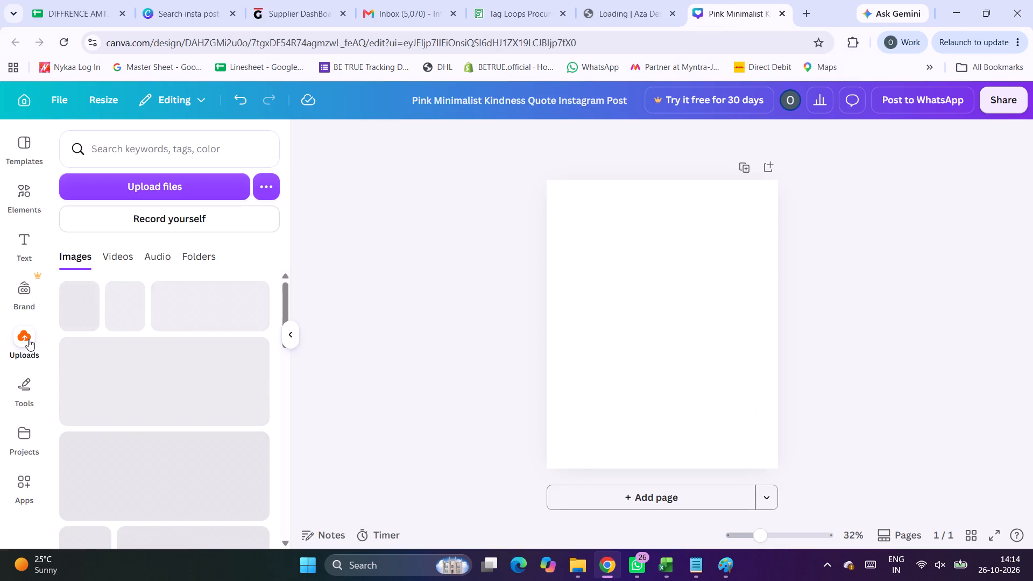
{"action": "scroll", "coordinate": [188, 407], "scroll_direction": "down", "scroll_amount": 5}
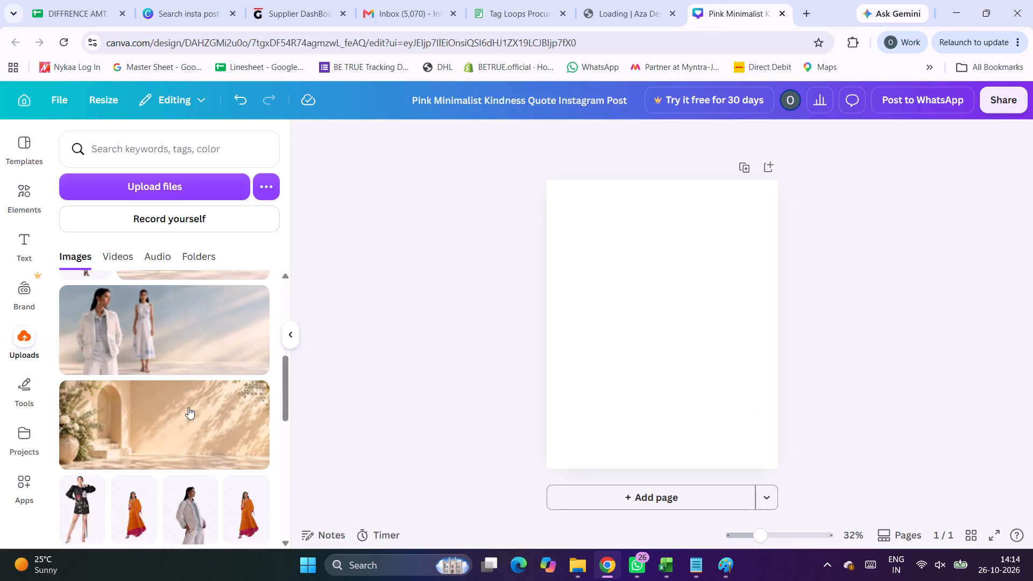
{"action": "scroll", "coordinate": [188, 407], "scroll_direction": "down", "scroll_amount": 1}
{"action": "left_click", "coordinate": [188, 407]}
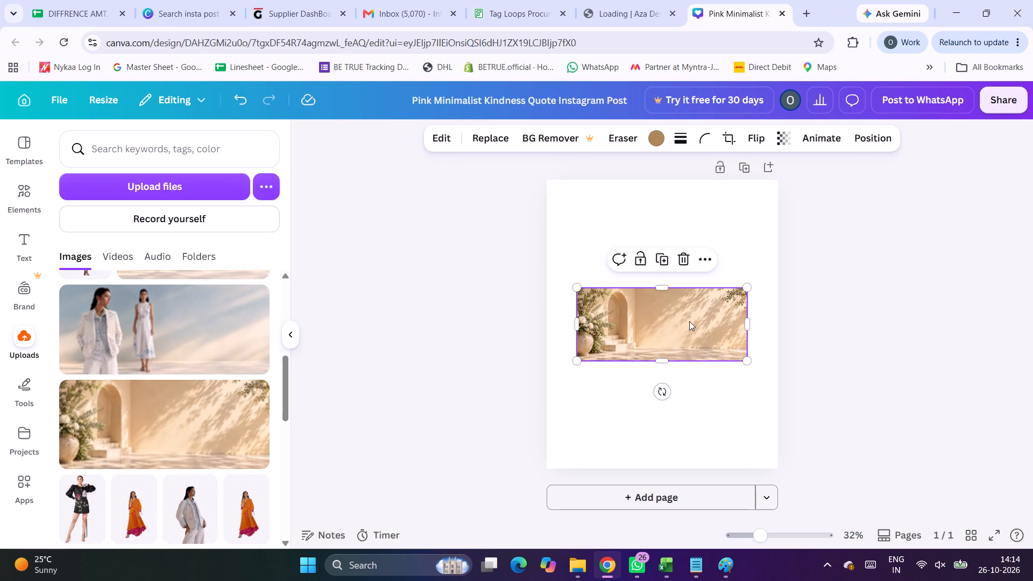
Stretch the beige wall image downward into a tall portrait crop, then reposition and enlarge it to cover the page as a background.
{"action": "left_click", "coordinate": [687, 322]}
{"action": "left_click", "coordinate": [710, 337]}
{"action": "left_click_drag", "start_coordinate": [667, 363], "coordinate": [725, 580]}
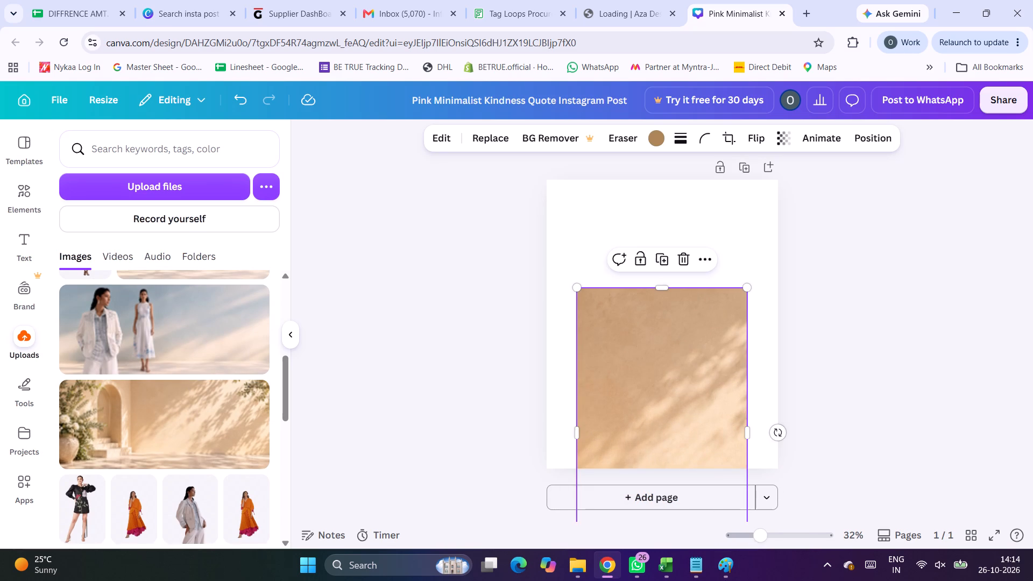
{"action": "left_click_drag", "start_coordinate": [640, 399], "coordinate": [606, 275]}
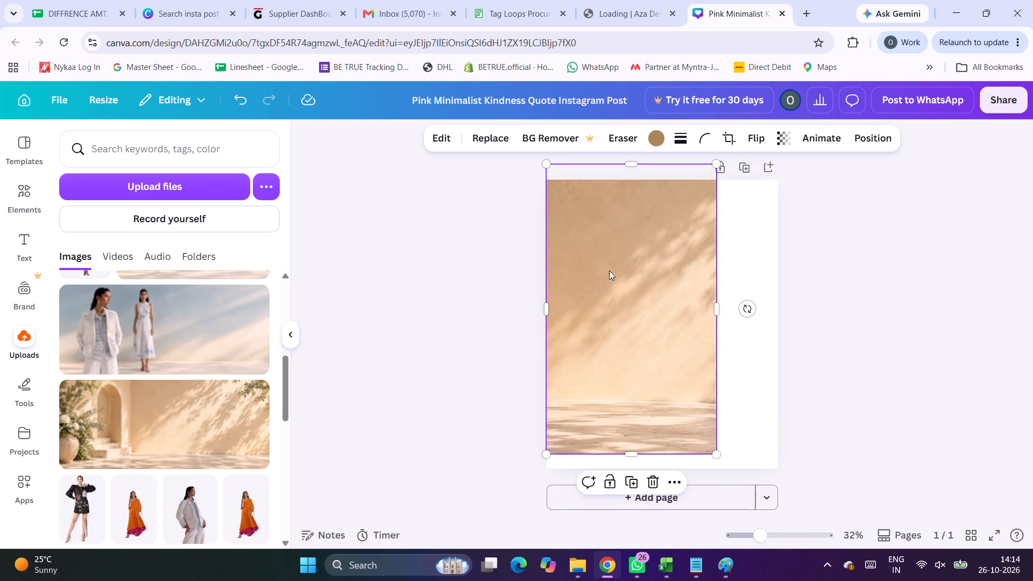
{"action": "left_click_drag", "start_coordinate": [609, 271], "coordinate": [616, 260]}
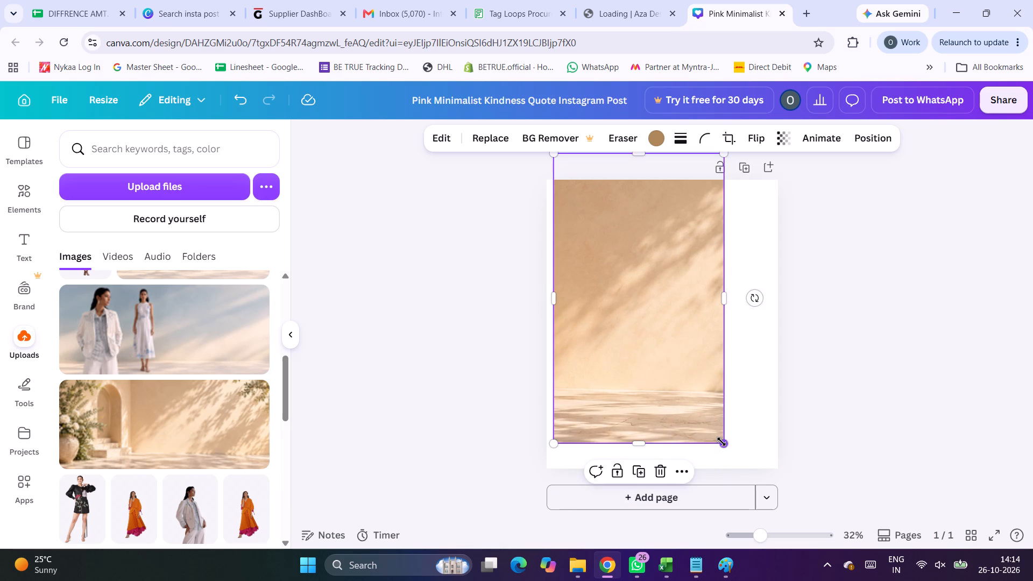
{"action": "left_click_drag", "start_coordinate": [721, 442], "coordinate": [793, 451]}
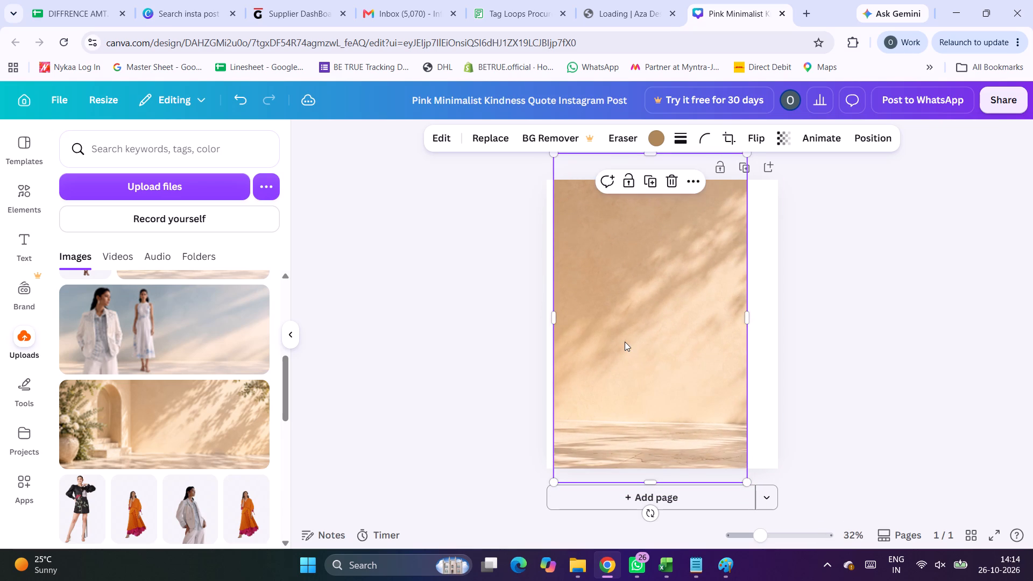
Align the beige sunlit wall image with the page's edge and stretch it to cover the full page width.
{"action": "left_click_drag", "start_coordinate": [625, 342], "coordinate": [614, 333]}
{"action": "left_click_drag", "start_coordinate": [736, 305], "coordinate": [783, 307]}
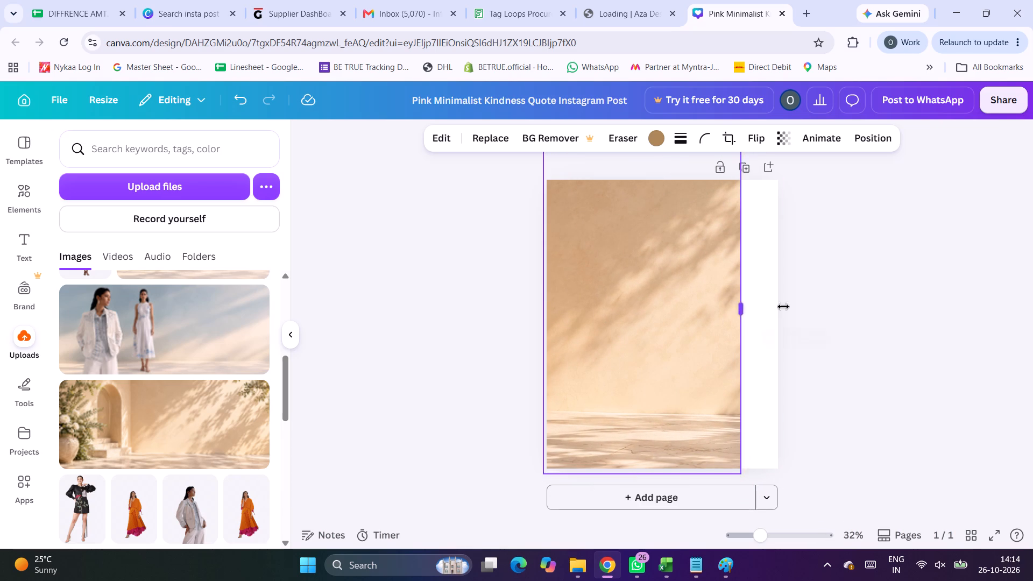
{"action": "left_click_drag", "start_coordinate": [783, 307], "coordinate": [804, 307]}
{"action": "left_click", "coordinate": [883, 372]}
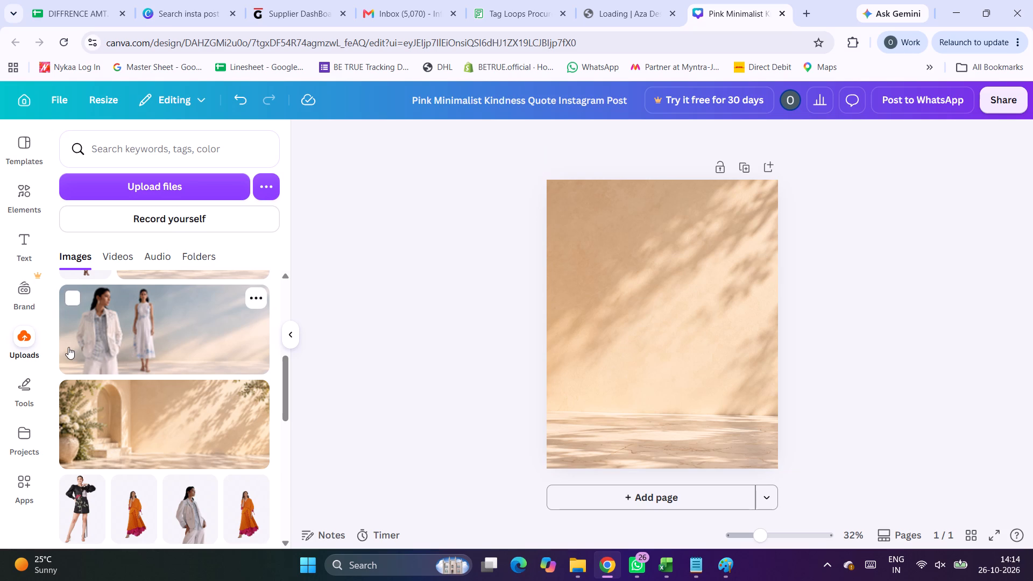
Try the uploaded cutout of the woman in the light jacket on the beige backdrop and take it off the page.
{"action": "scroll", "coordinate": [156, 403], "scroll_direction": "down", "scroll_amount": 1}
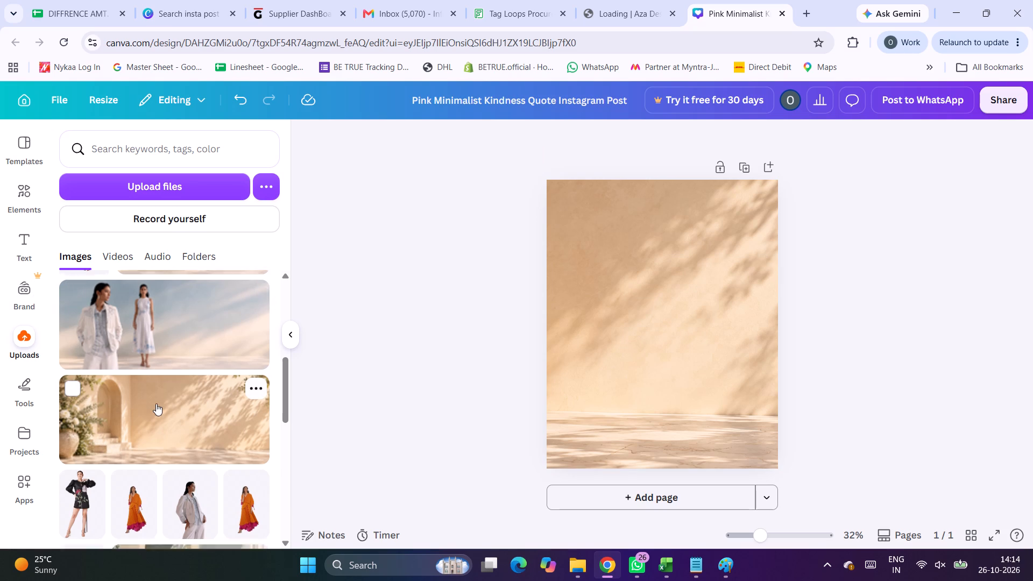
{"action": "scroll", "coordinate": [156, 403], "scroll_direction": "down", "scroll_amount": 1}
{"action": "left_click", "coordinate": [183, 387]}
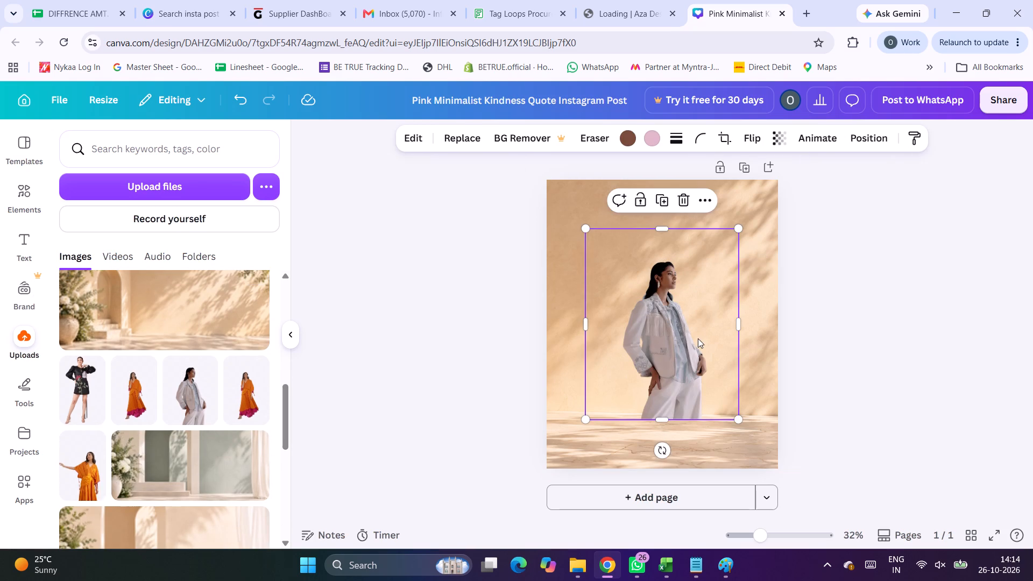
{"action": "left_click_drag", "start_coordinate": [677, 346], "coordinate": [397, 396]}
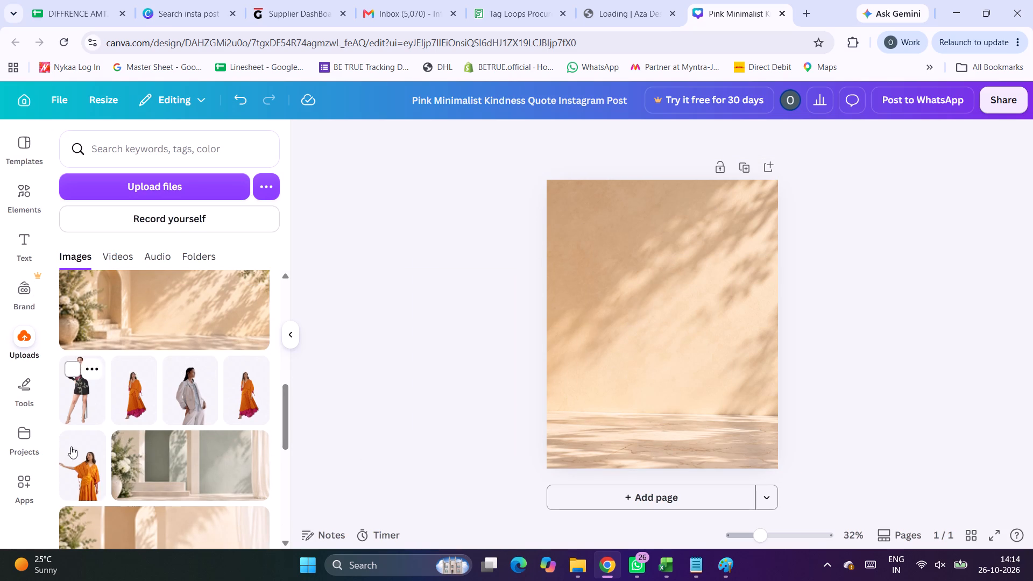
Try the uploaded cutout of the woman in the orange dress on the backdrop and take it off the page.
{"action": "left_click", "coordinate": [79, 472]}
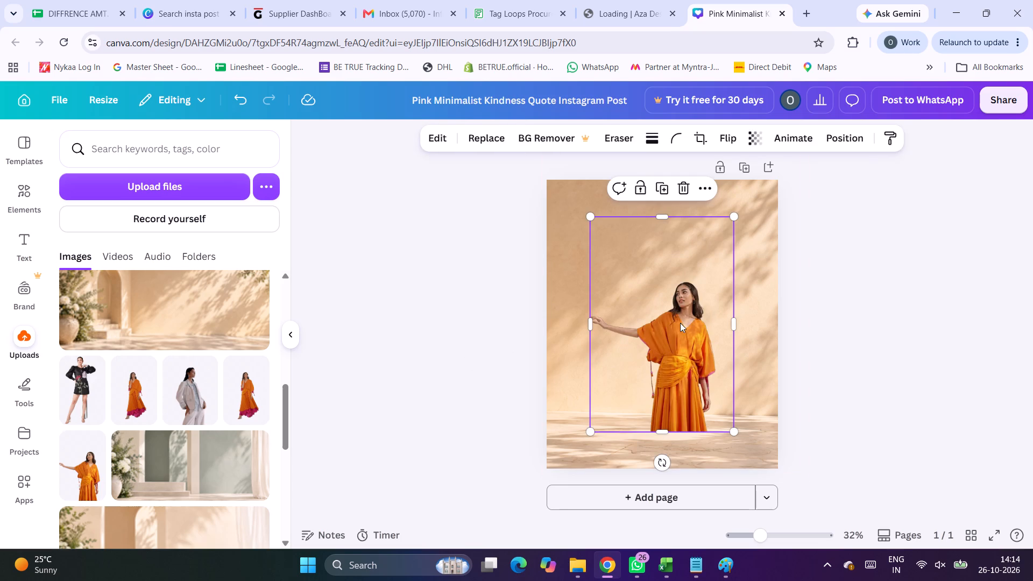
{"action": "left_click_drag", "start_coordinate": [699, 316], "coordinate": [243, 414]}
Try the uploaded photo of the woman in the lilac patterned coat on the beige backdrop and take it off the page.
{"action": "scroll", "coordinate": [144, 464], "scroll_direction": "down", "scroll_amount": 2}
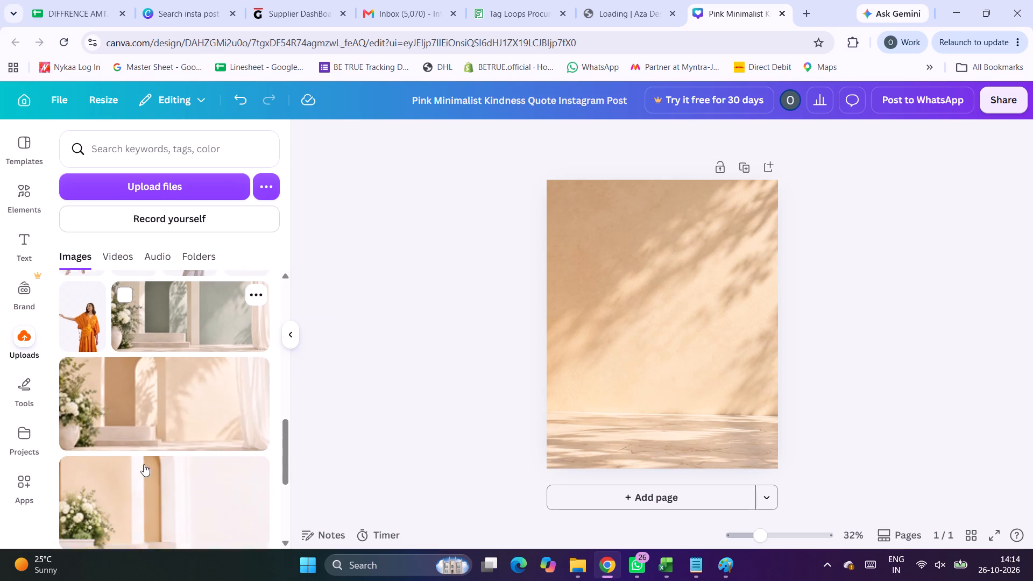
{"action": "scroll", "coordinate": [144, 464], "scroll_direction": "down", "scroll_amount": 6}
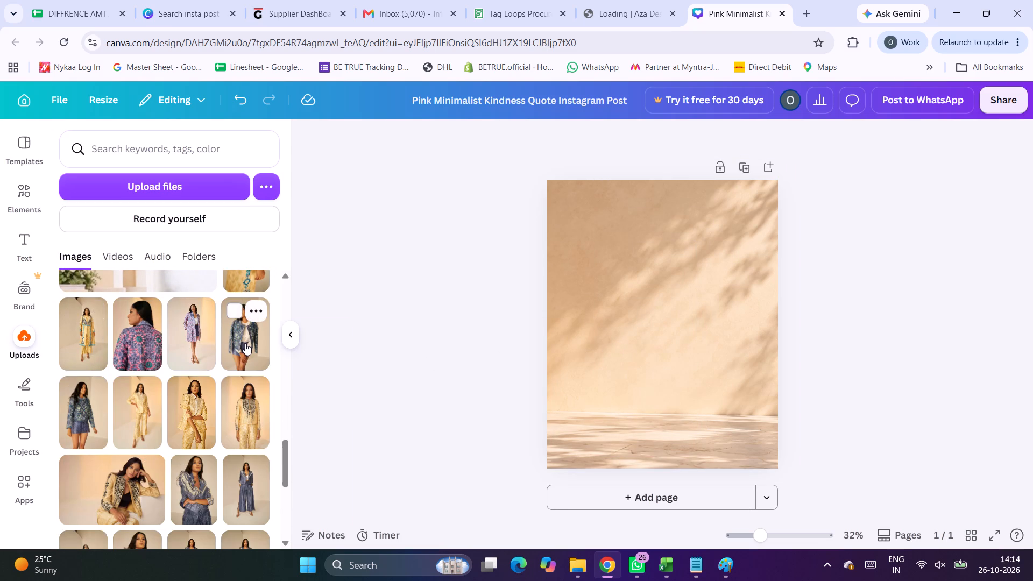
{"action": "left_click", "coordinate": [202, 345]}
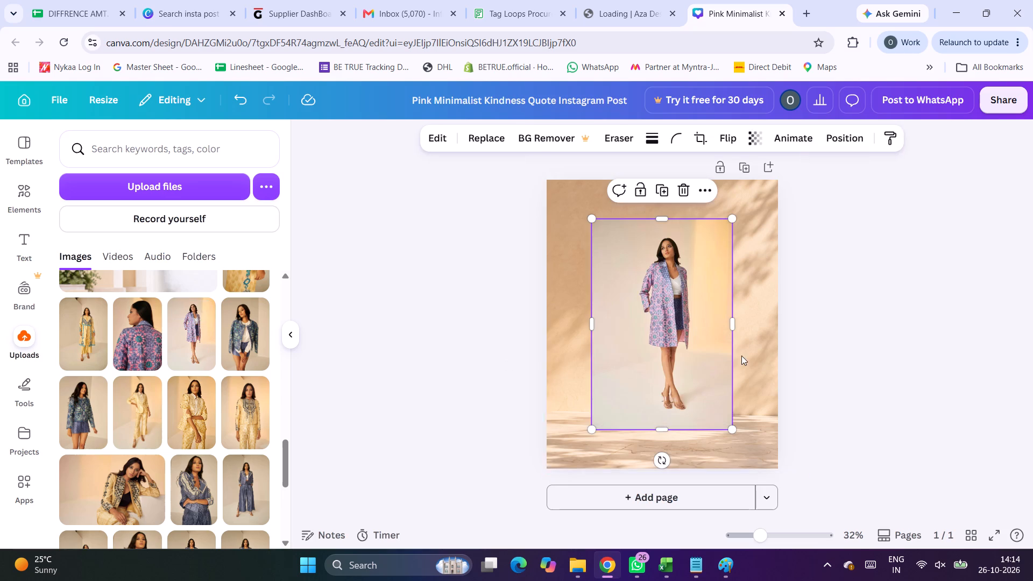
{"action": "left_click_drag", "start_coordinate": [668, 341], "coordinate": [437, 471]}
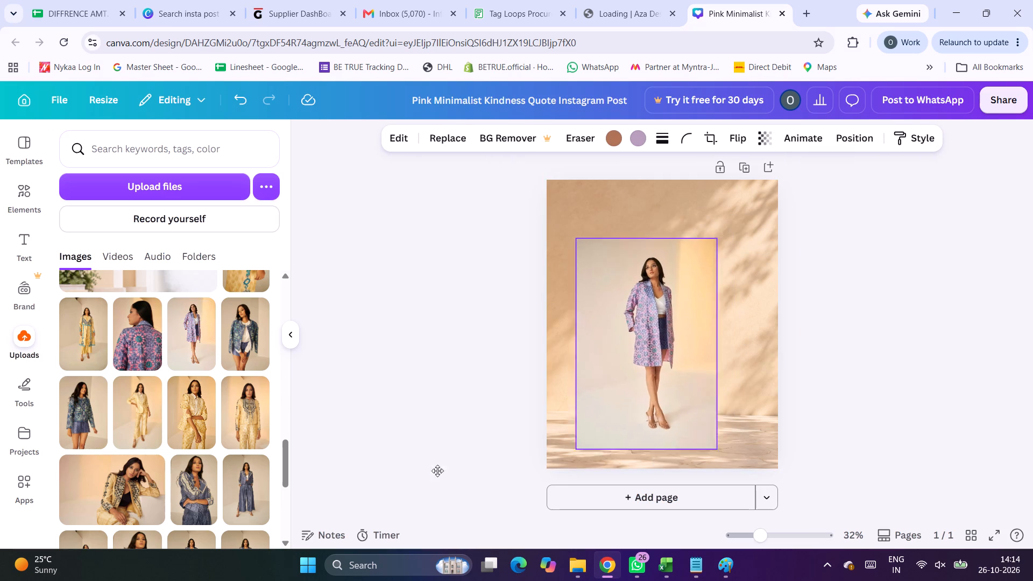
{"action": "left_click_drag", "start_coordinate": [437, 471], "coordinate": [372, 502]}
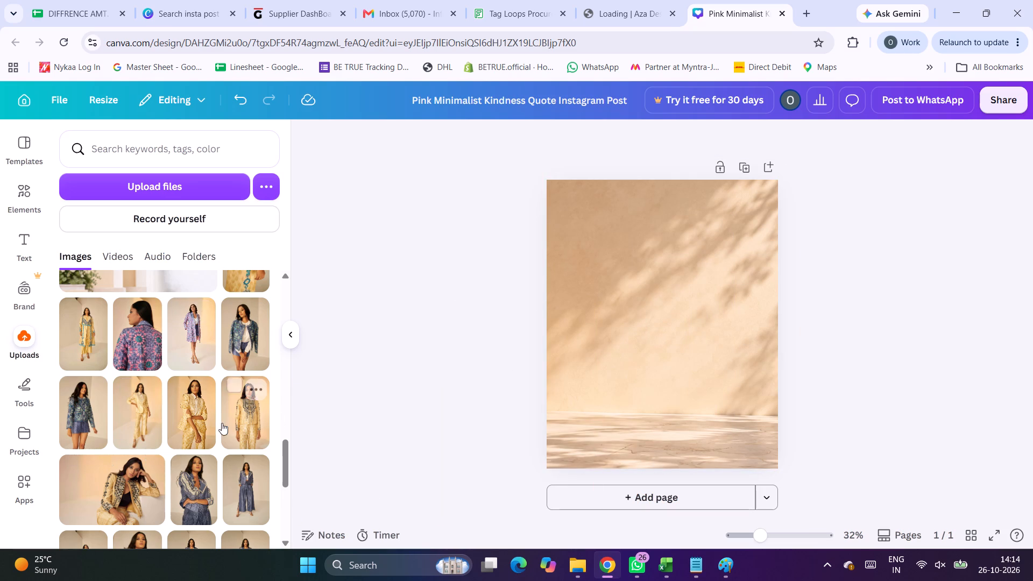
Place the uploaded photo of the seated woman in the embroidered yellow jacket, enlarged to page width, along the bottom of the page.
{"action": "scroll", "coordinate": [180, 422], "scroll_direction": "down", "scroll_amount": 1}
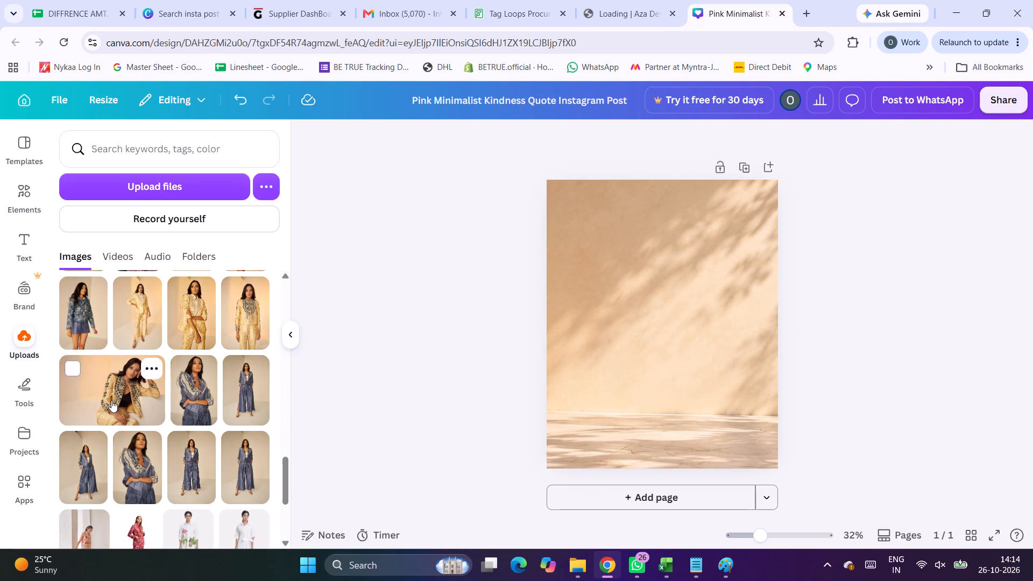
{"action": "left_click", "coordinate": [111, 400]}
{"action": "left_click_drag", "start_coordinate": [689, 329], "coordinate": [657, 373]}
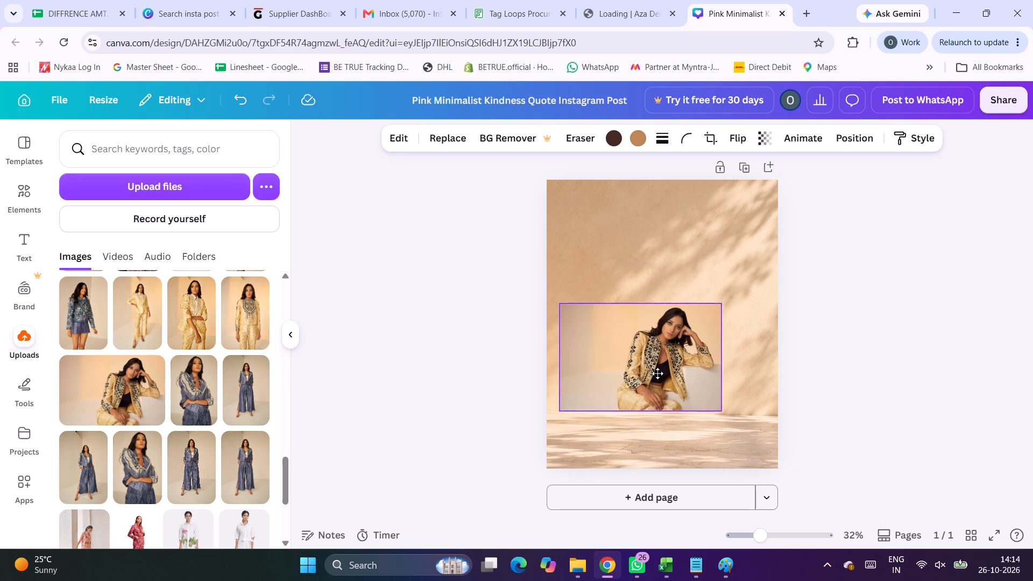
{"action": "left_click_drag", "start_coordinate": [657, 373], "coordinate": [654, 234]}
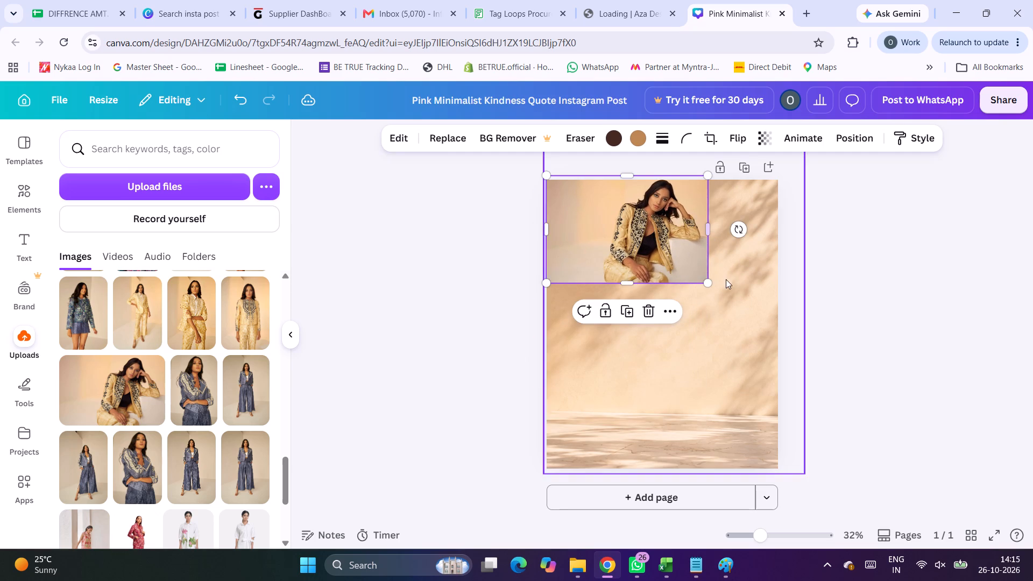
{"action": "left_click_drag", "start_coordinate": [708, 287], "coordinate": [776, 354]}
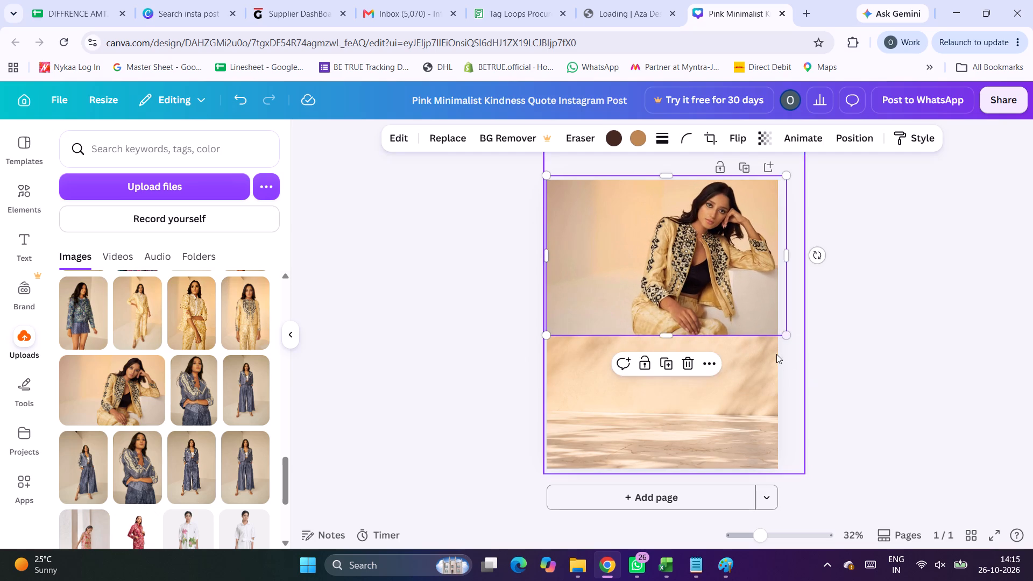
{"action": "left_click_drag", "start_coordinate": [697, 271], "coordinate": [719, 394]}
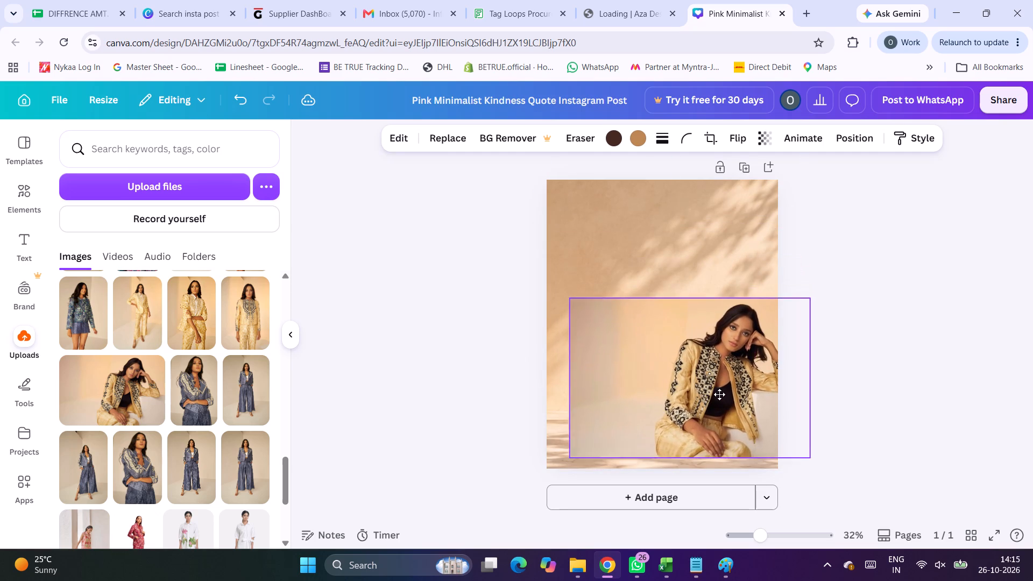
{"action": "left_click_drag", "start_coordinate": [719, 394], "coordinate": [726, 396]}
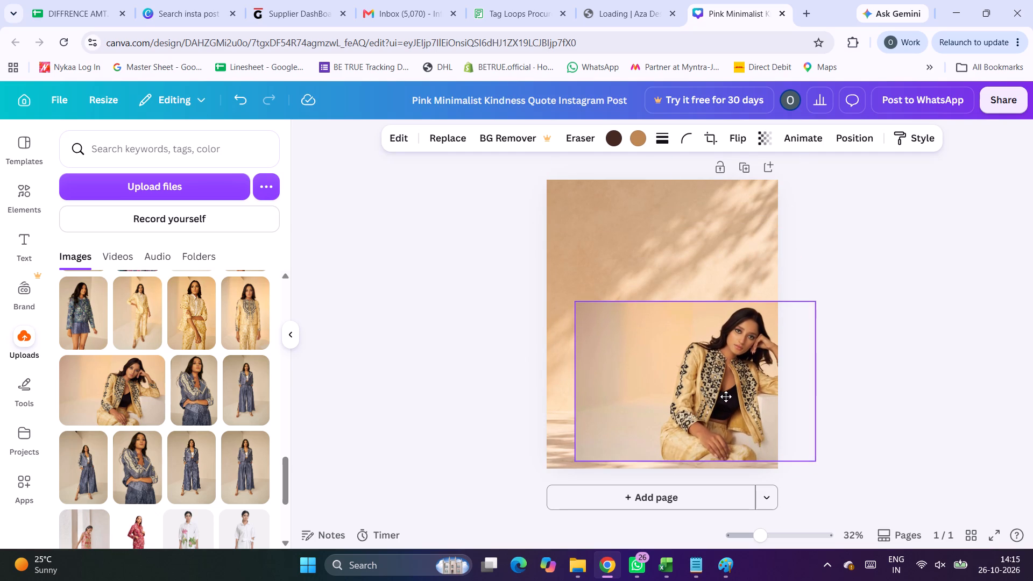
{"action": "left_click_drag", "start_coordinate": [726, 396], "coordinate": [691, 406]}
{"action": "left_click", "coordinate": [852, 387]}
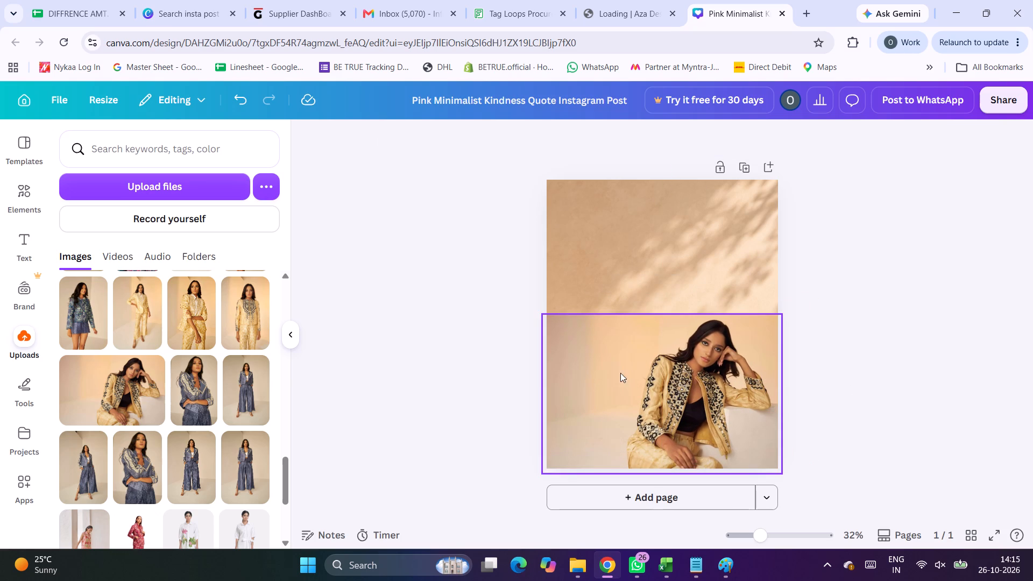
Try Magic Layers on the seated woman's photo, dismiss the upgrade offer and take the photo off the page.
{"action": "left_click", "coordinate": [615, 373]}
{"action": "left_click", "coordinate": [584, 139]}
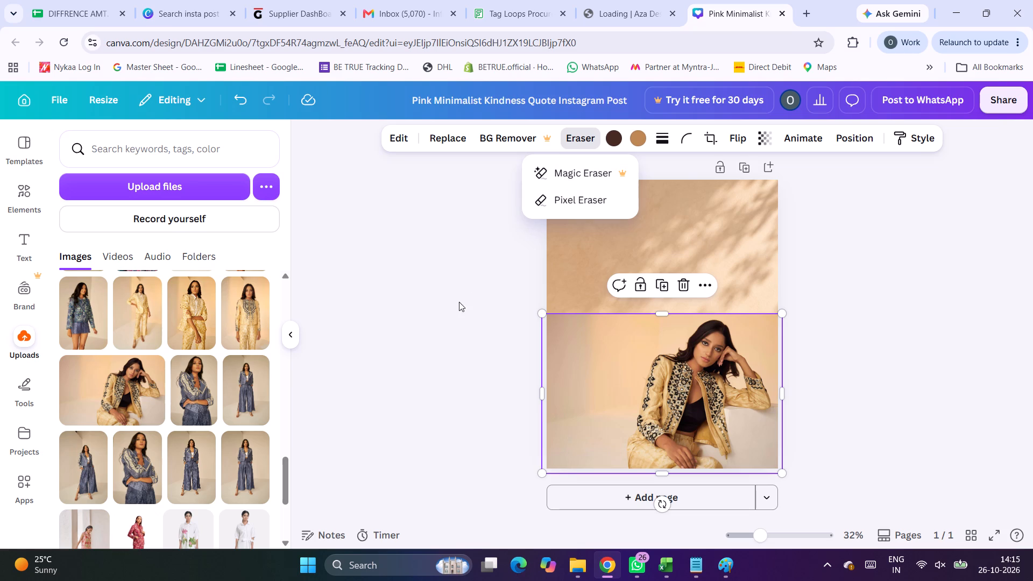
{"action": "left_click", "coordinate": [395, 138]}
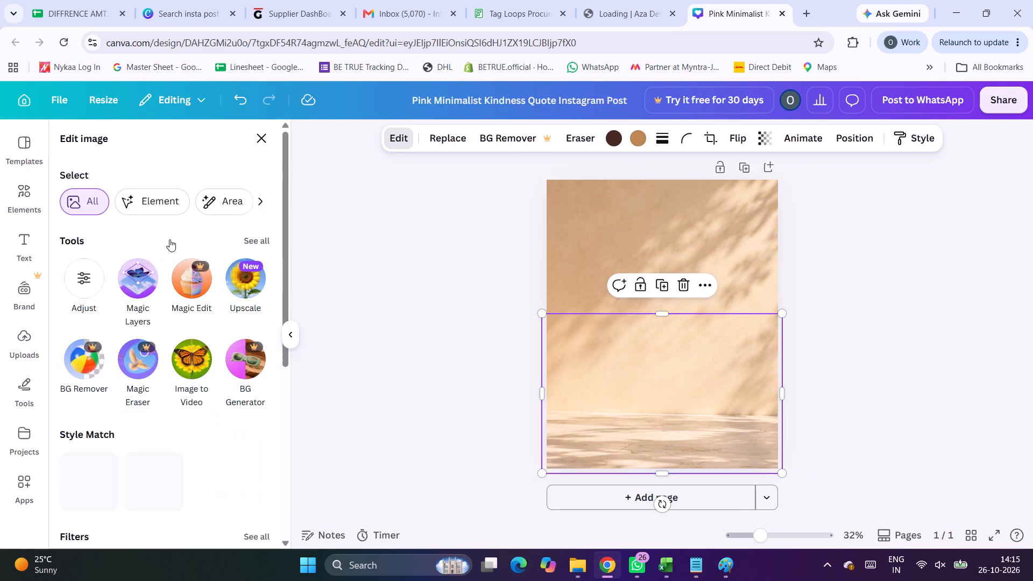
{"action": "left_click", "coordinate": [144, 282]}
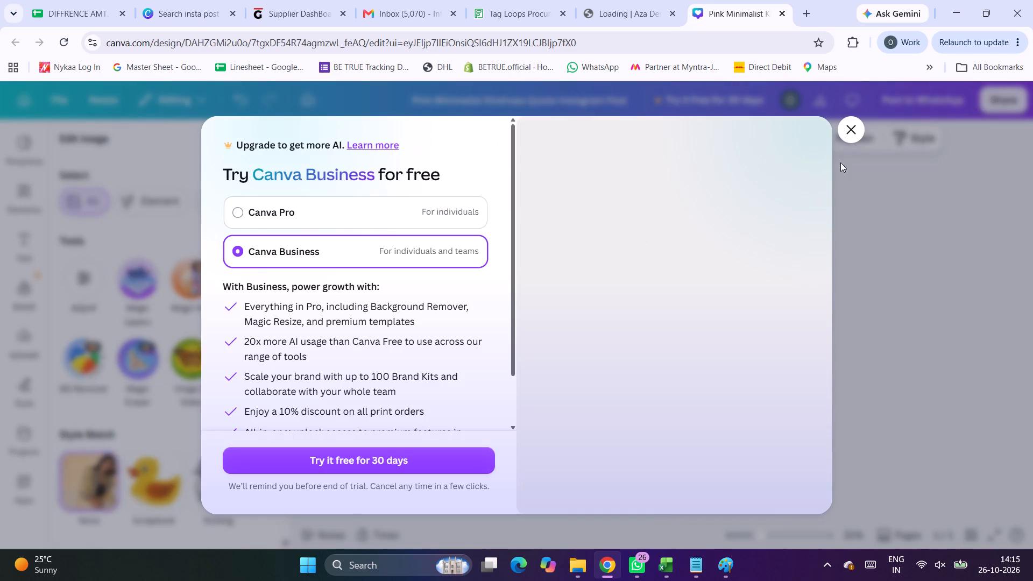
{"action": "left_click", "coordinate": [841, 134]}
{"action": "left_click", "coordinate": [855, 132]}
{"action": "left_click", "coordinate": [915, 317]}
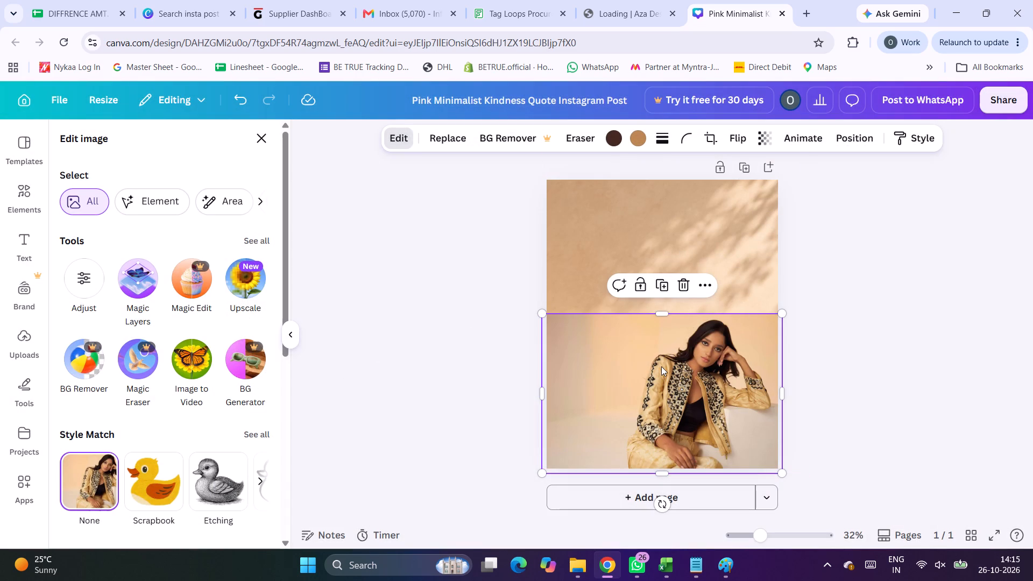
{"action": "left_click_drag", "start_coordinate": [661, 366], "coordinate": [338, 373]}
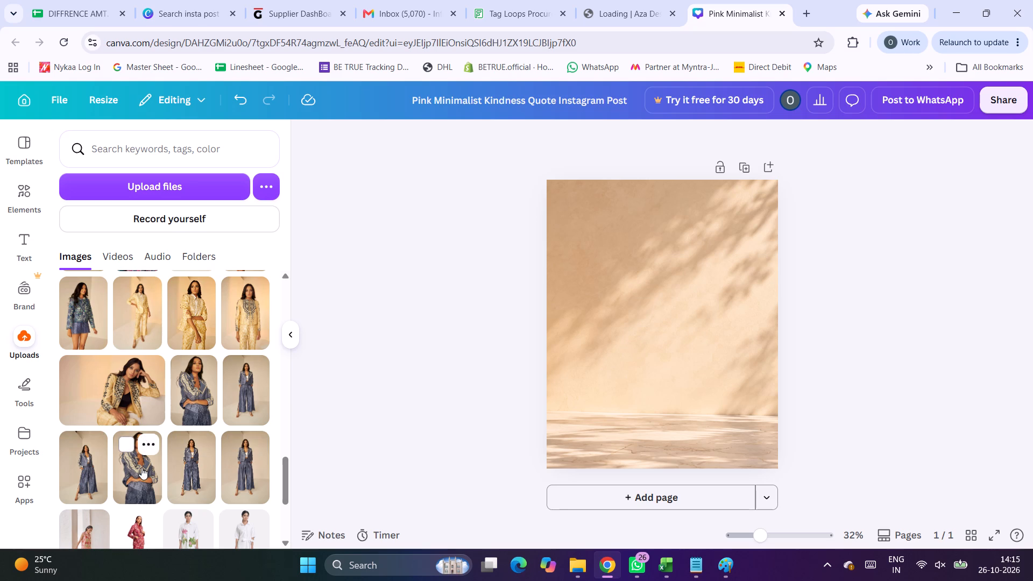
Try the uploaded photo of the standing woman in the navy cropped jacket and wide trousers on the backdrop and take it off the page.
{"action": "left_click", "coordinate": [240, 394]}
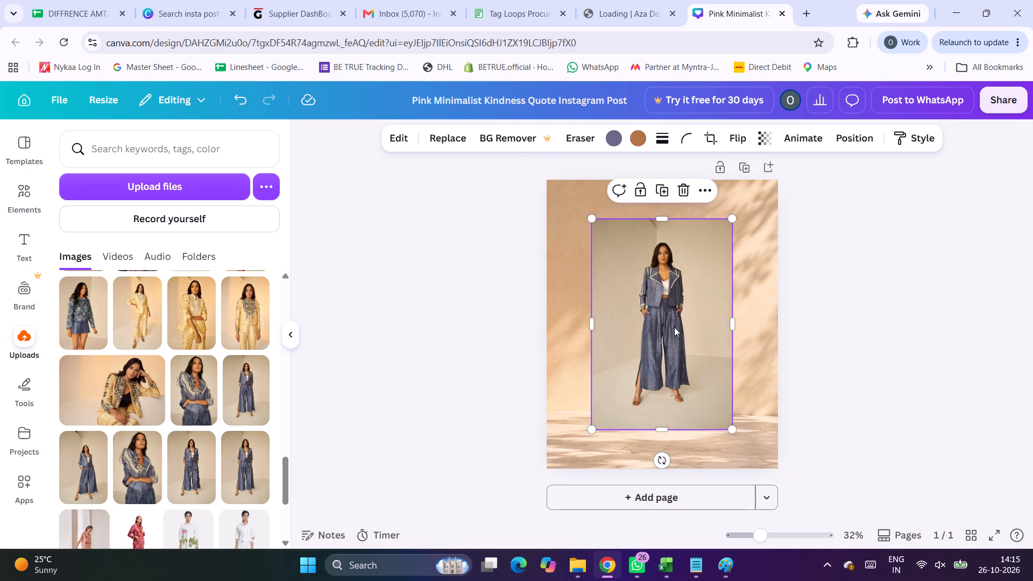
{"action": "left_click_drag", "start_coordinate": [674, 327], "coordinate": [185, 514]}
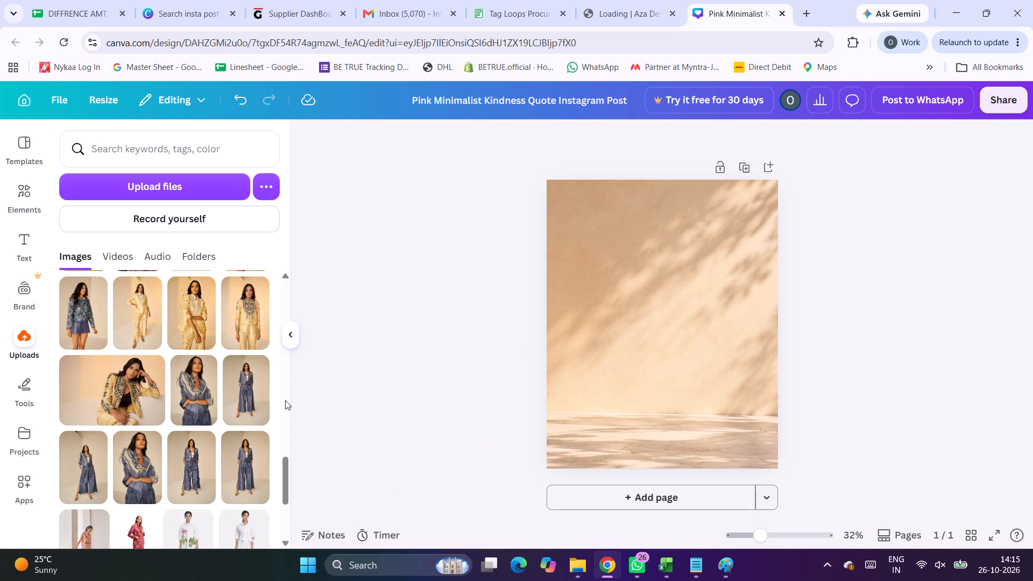
Download the uploaded full-length photo of the woman in the long navy patterned outfit as a PNG into the Downloads folder.
{"action": "left_click", "coordinate": [204, 441]}
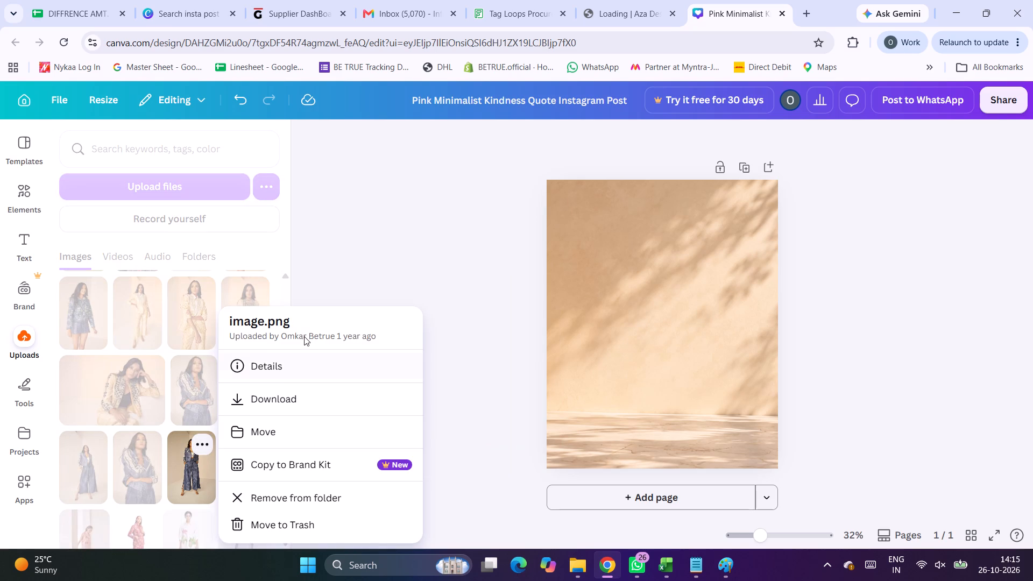
{"action": "left_click", "coordinate": [301, 396]}
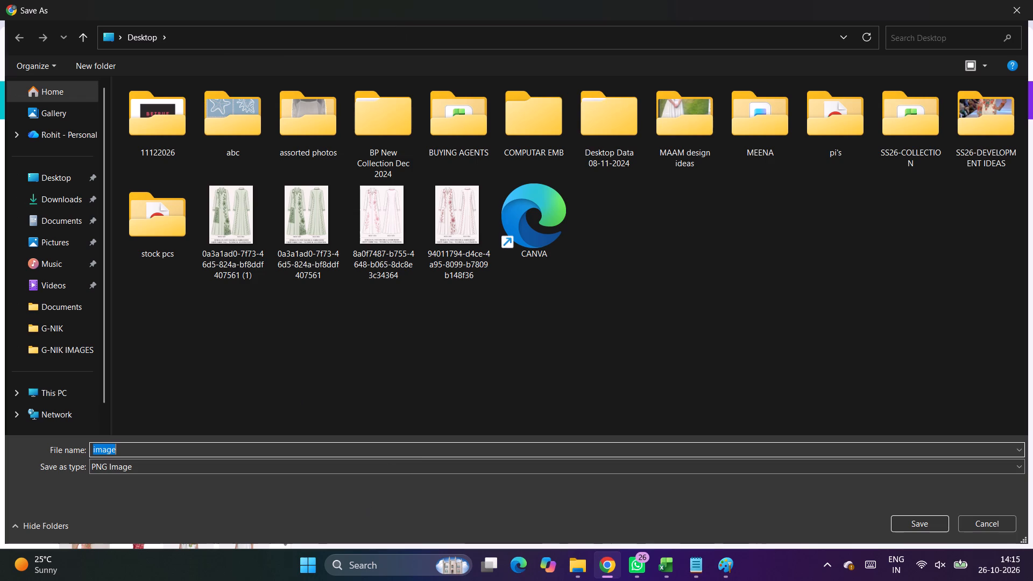
{"action": "left_click", "coordinate": [51, 205]}
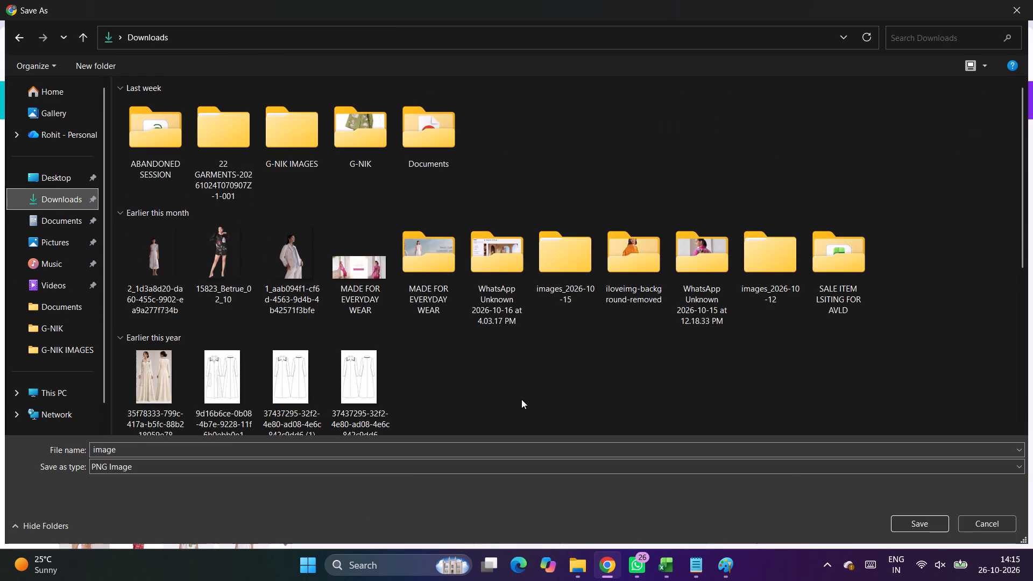
Decline to overwrite the existing image.png in Downloads and give the PNG a new file name beginning with NEW.
{"action": "left_click", "coordinate": [924, 526]}
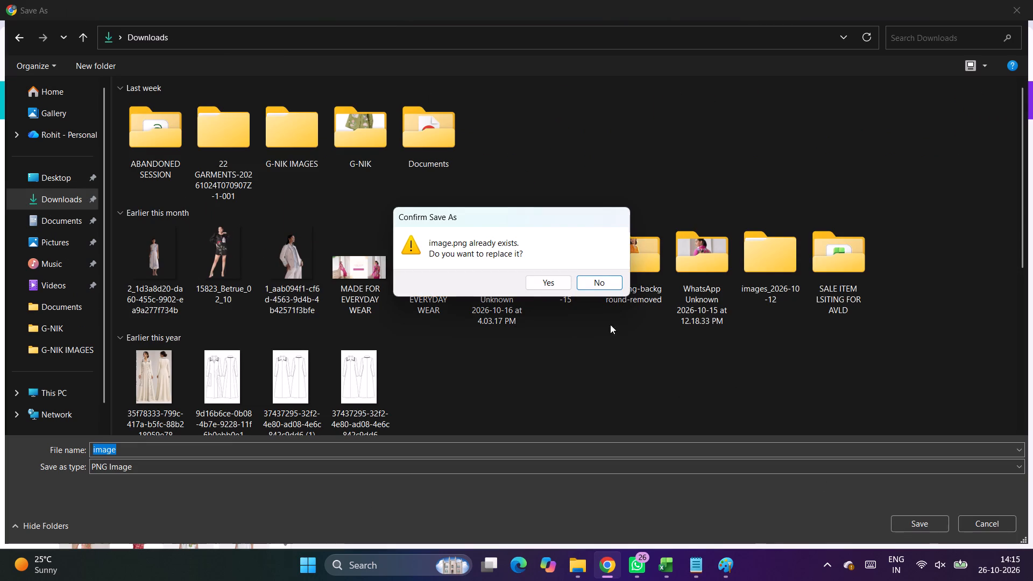
{"action": "left_click", "coordinate": [618, 286]}
{"action": "triple_click", "coordinate": [151, 451]}
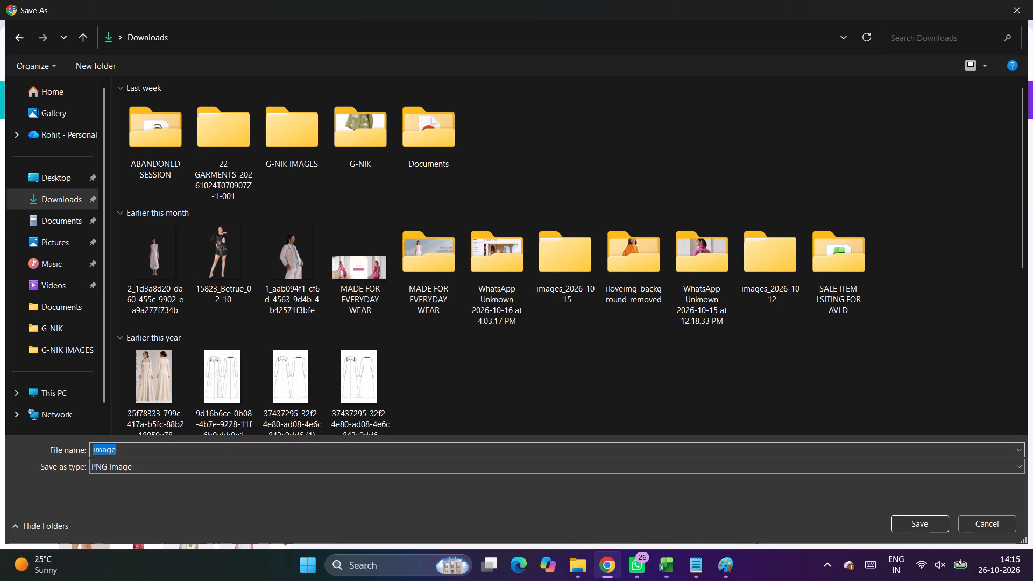
{"action": "left_click", "coordinate": [151, 451]}
{"action": "key", "text": "BackSpace"}
{"action": "key", "text": "BackSpace"}
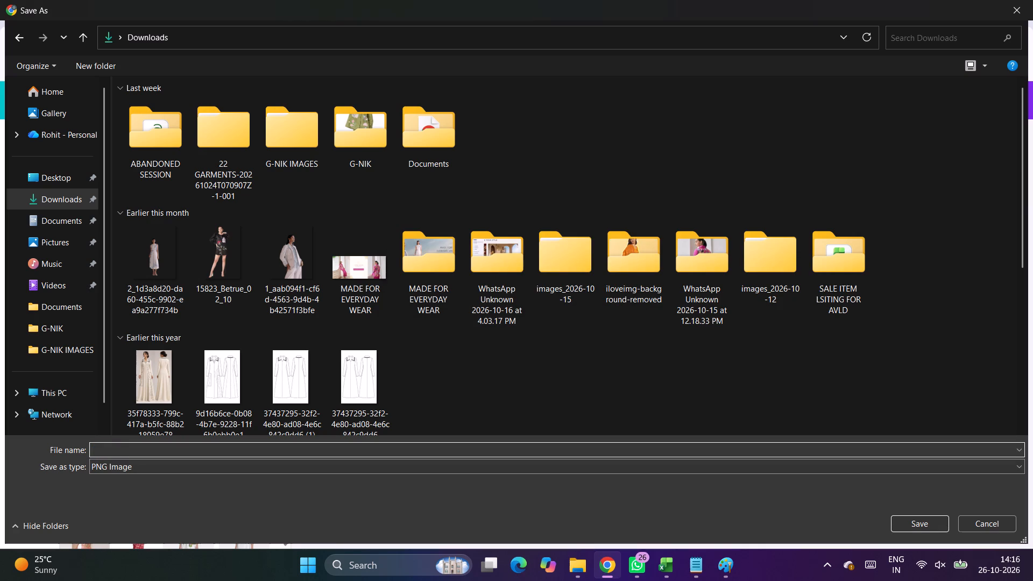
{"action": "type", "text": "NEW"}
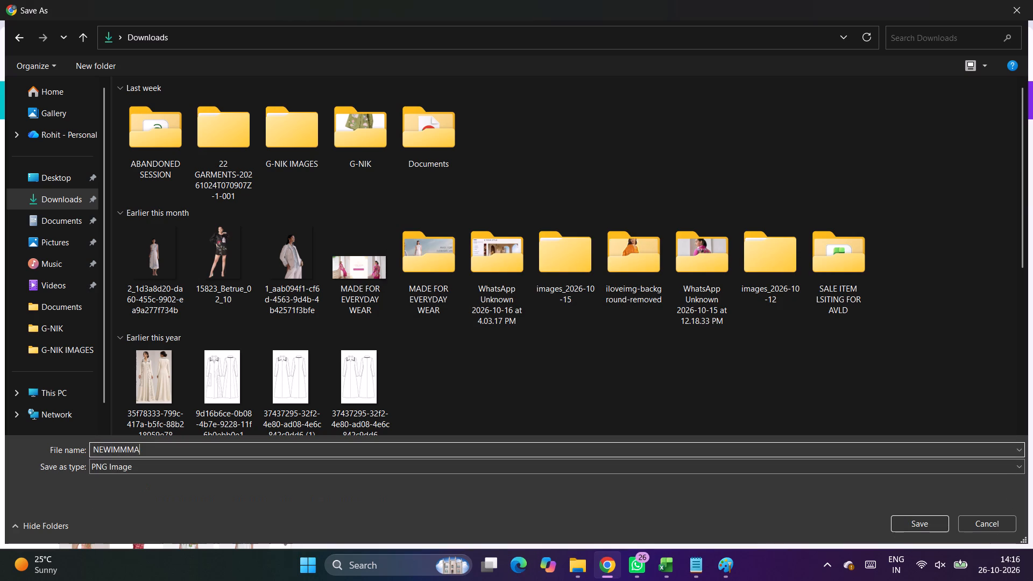
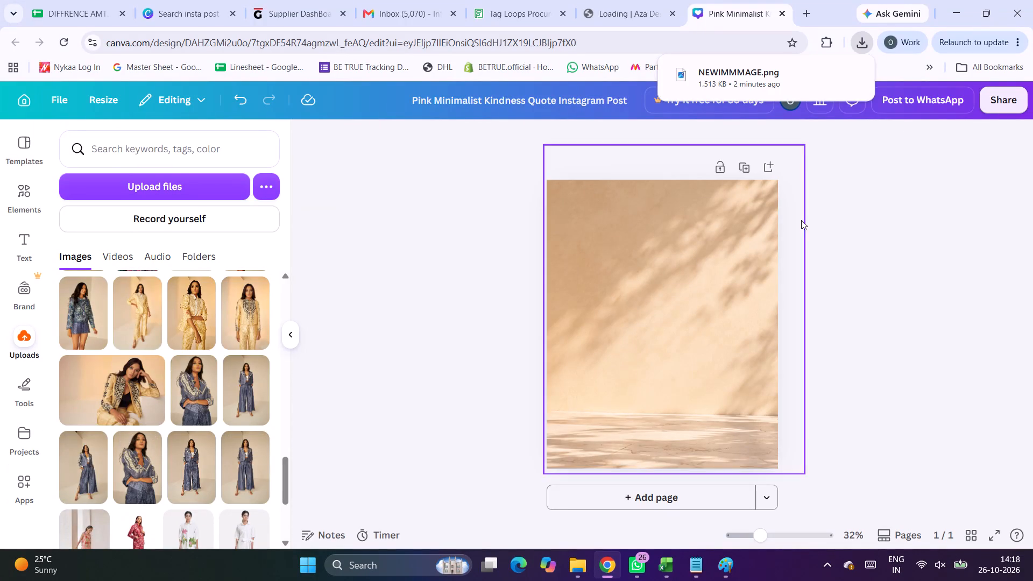
Open the downloaded image NEWIMMMAGE.png in Photos for editing.
{"action": "double_click", "coordinate": [760, 72]}
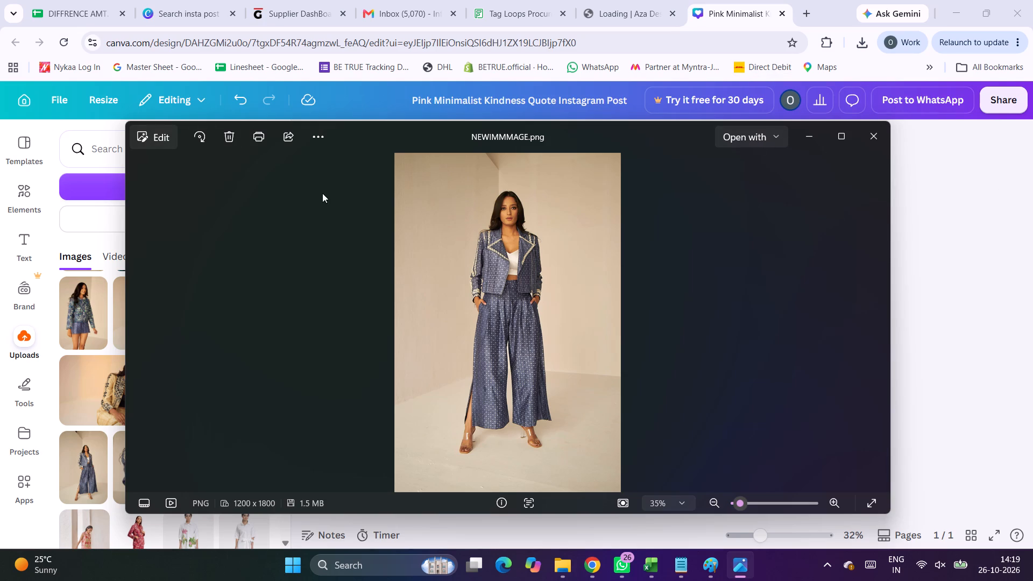
{"action": "left_click", "coordinate": [151, 139]}
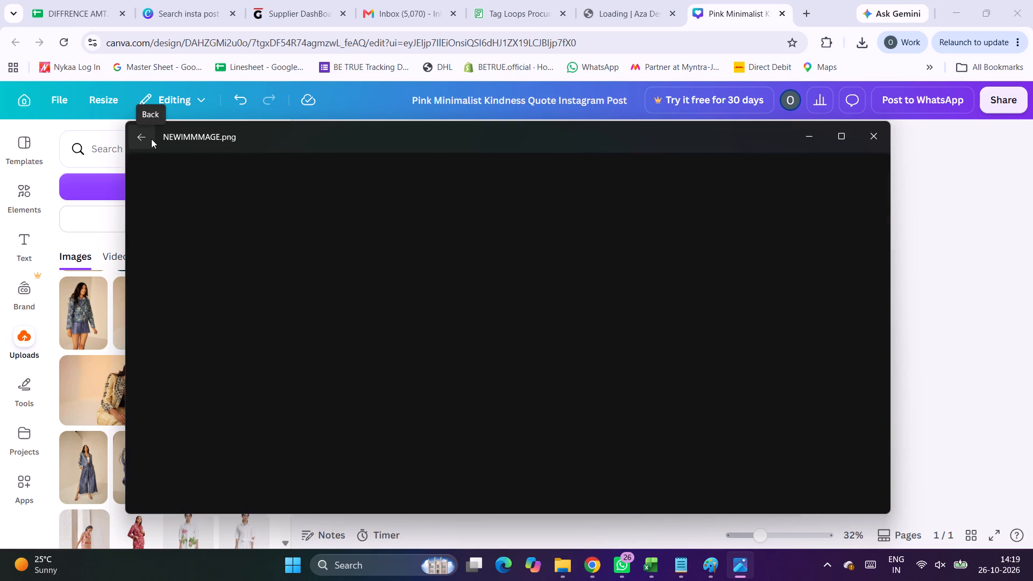
Remove the background of NEWIMMMAGE.png, save the cut-out over the original file and close the image viewer.
{"action": "left_click", "coordinate": [618, 181]}
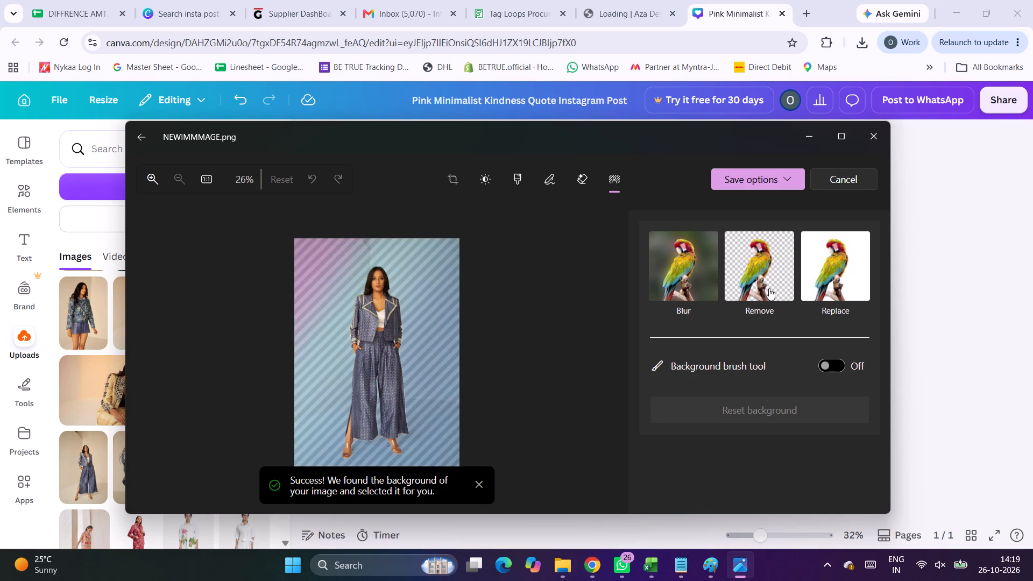
{"action": "left_click", "coordinate": [769, 288]}
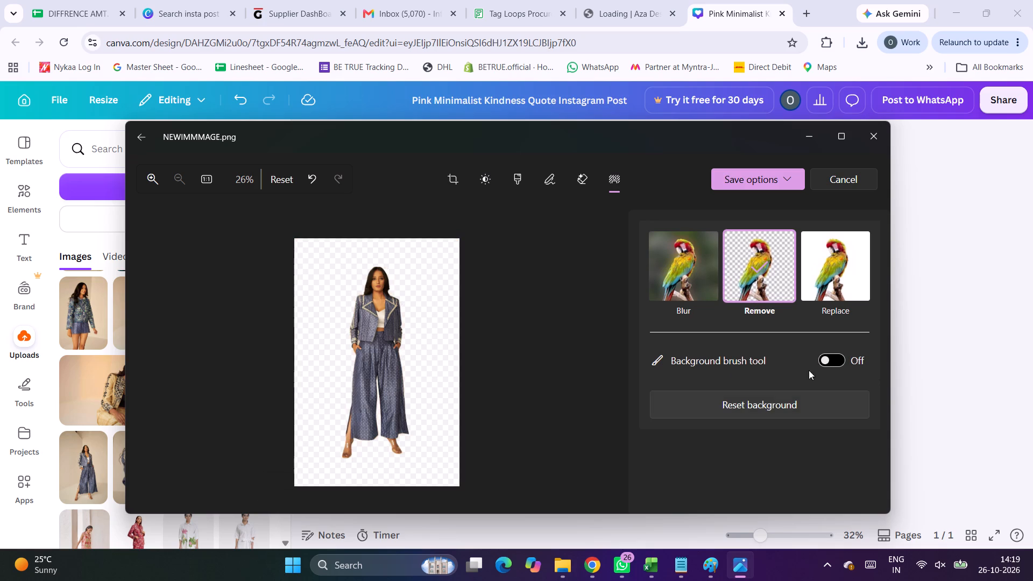
{"action": "left_click", "coordinate": [784, 178]}
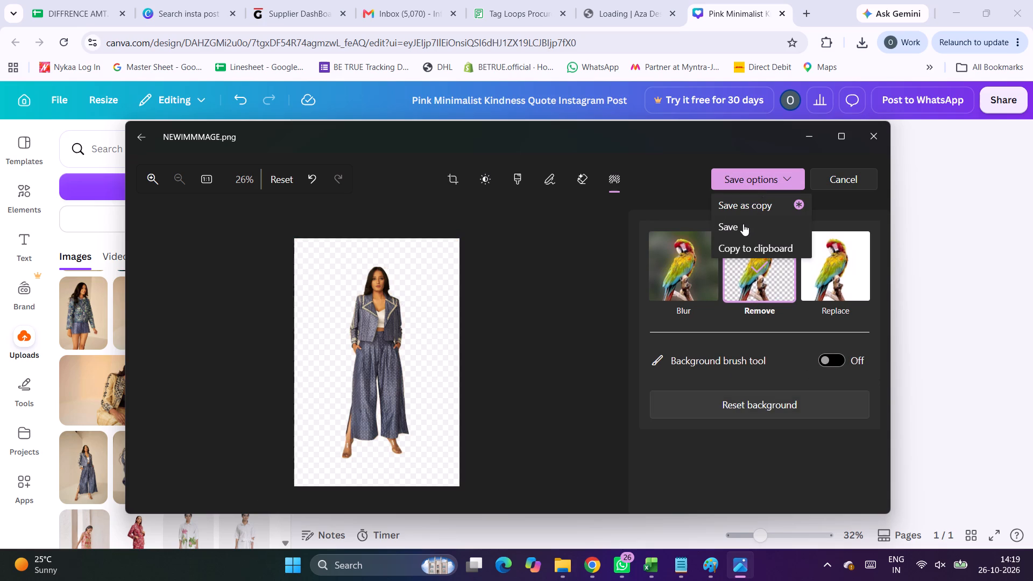
{"action": "left_click", "coordinate": [741, 225]}
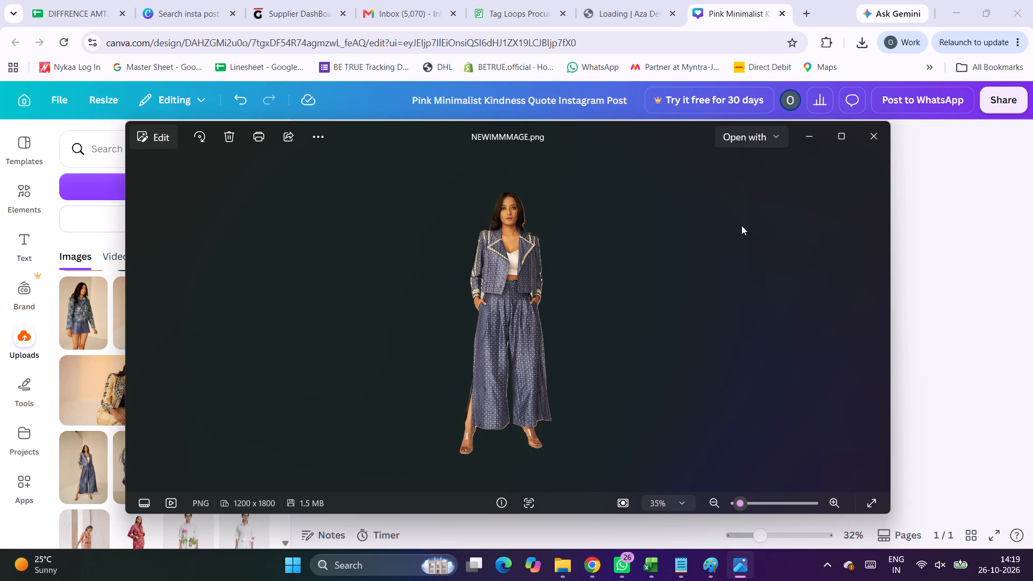
{"action": "left_click", "coordinate": [871, 132]}
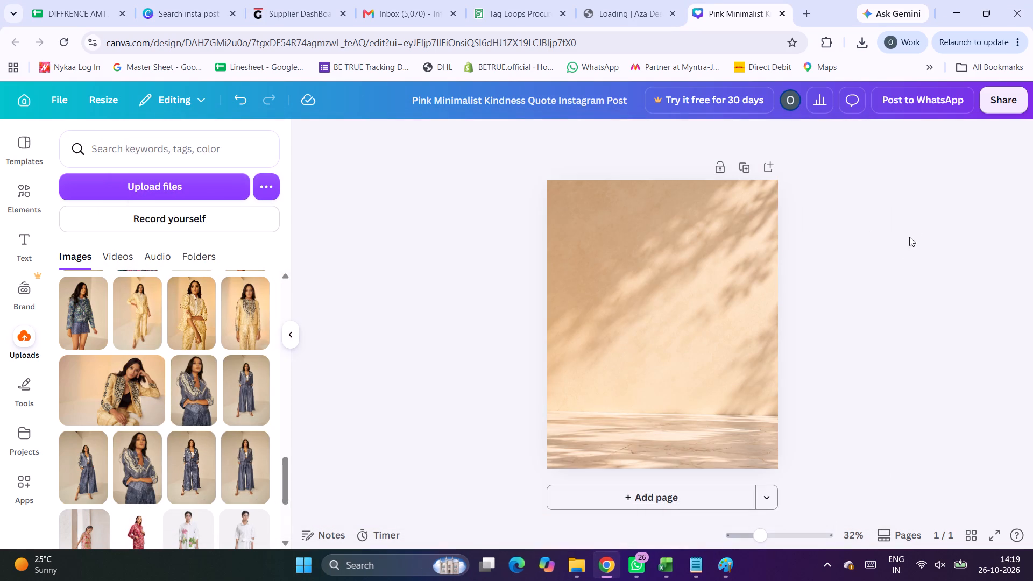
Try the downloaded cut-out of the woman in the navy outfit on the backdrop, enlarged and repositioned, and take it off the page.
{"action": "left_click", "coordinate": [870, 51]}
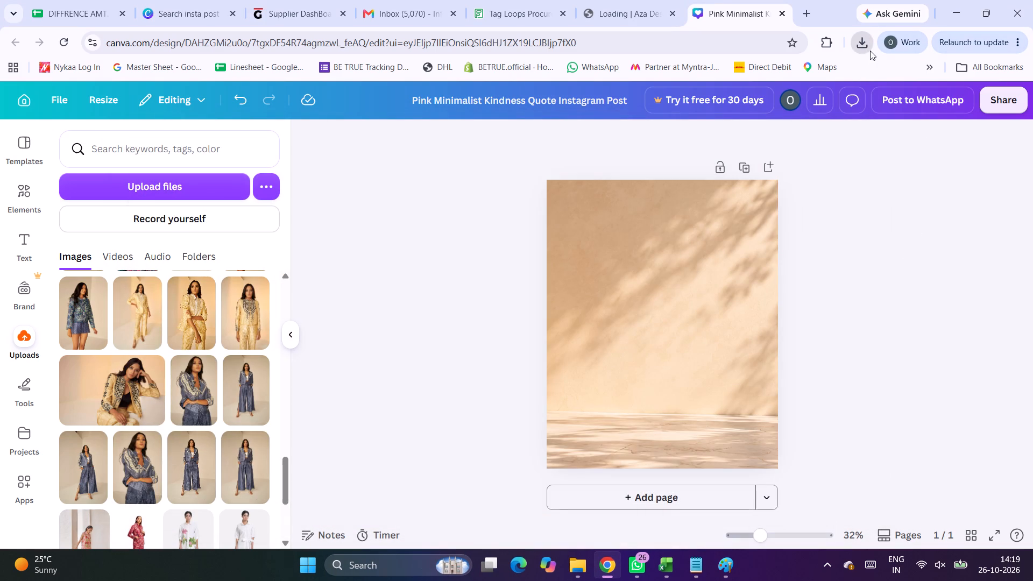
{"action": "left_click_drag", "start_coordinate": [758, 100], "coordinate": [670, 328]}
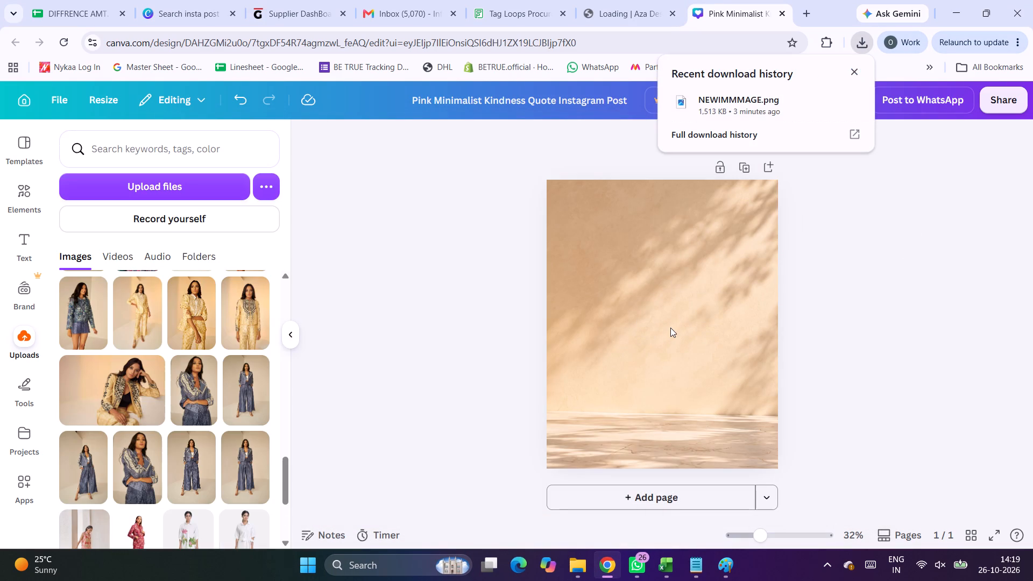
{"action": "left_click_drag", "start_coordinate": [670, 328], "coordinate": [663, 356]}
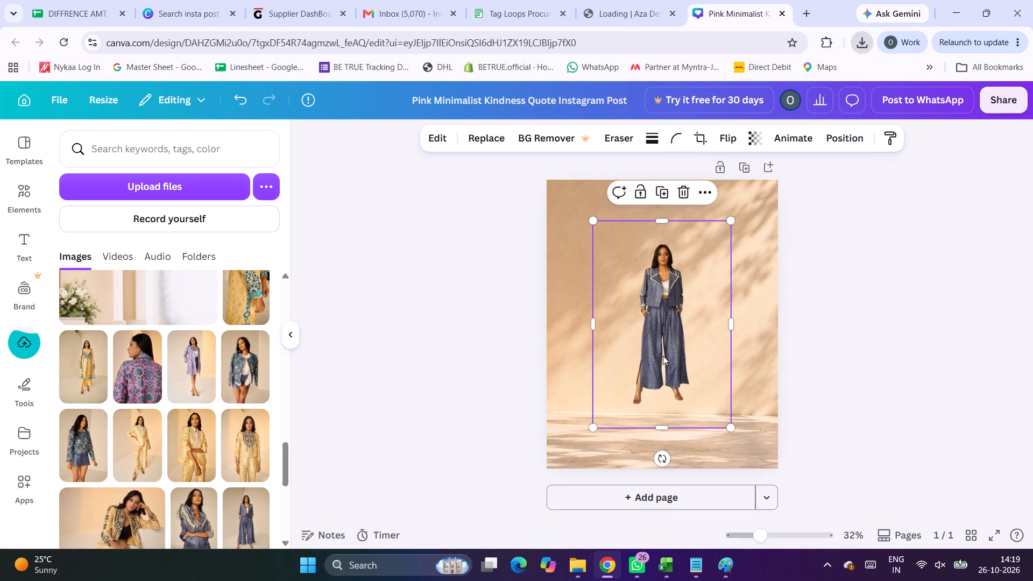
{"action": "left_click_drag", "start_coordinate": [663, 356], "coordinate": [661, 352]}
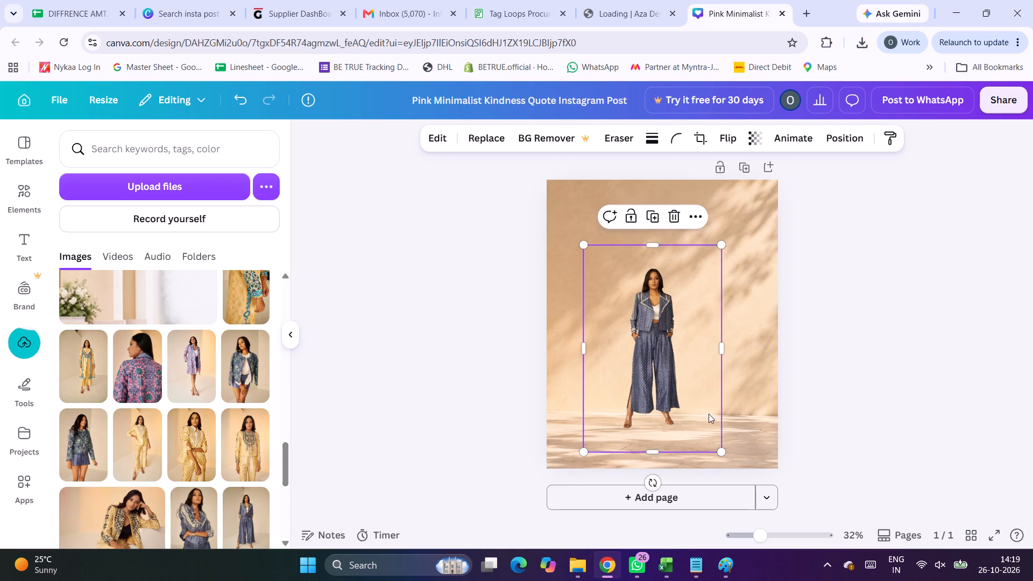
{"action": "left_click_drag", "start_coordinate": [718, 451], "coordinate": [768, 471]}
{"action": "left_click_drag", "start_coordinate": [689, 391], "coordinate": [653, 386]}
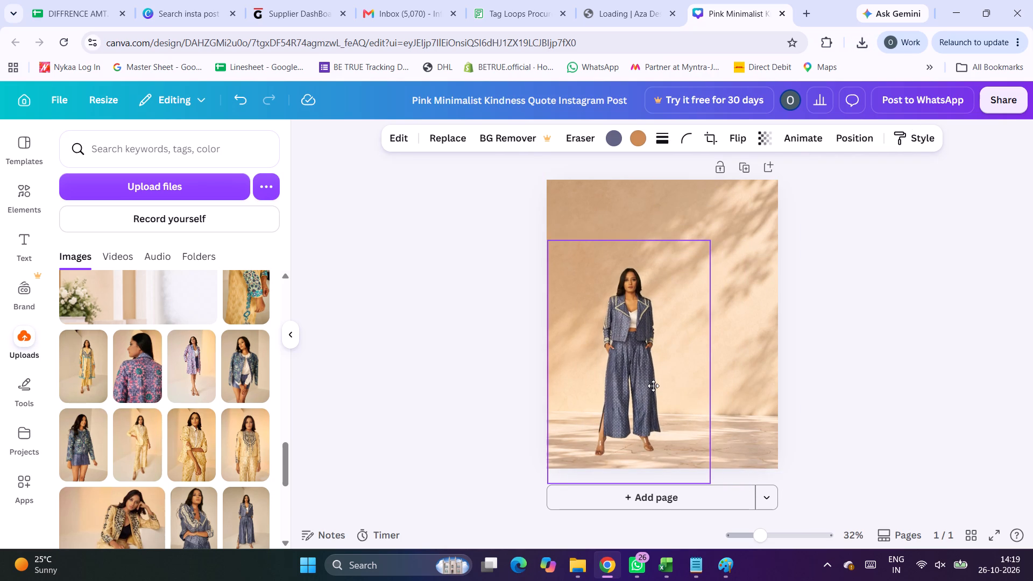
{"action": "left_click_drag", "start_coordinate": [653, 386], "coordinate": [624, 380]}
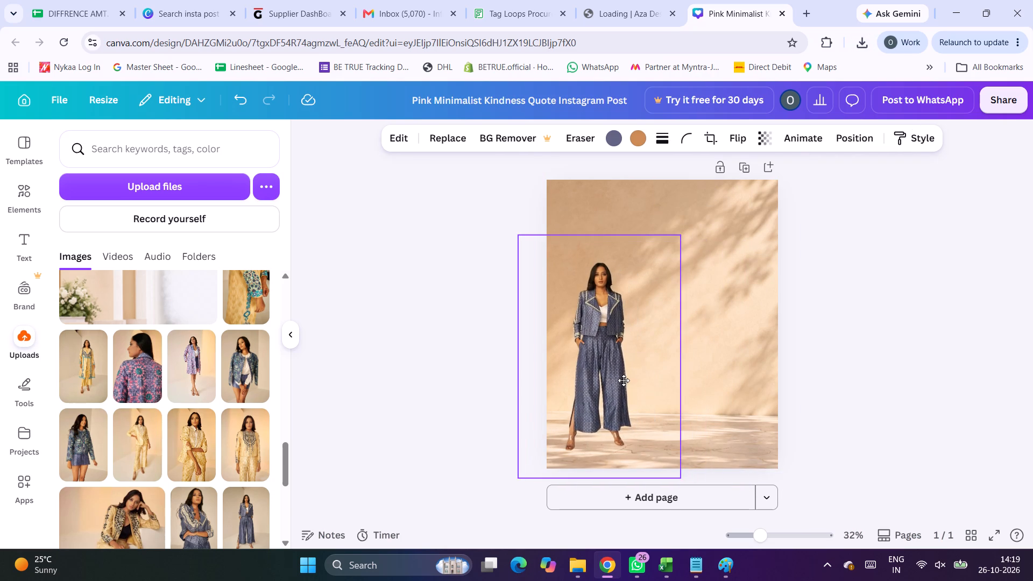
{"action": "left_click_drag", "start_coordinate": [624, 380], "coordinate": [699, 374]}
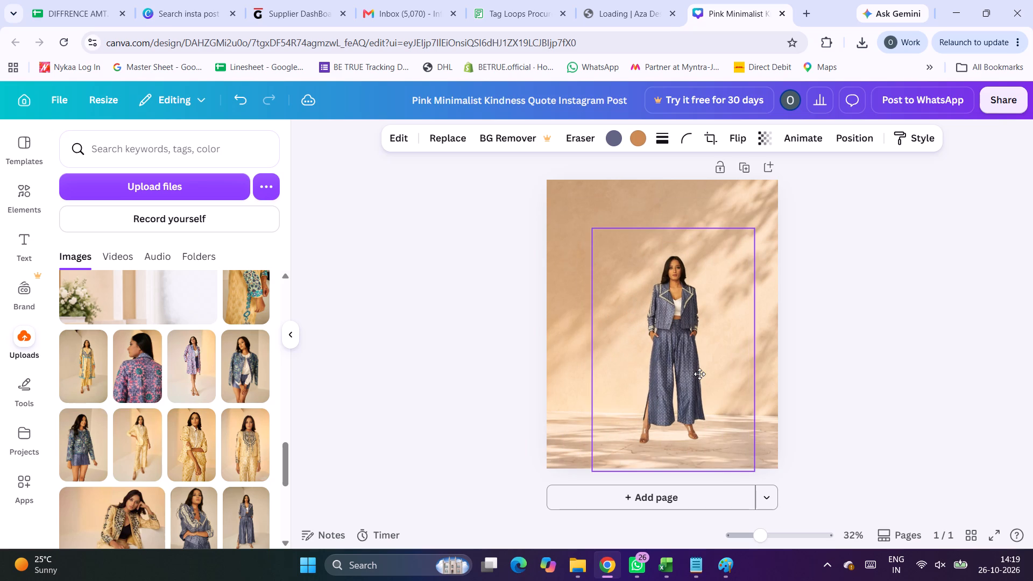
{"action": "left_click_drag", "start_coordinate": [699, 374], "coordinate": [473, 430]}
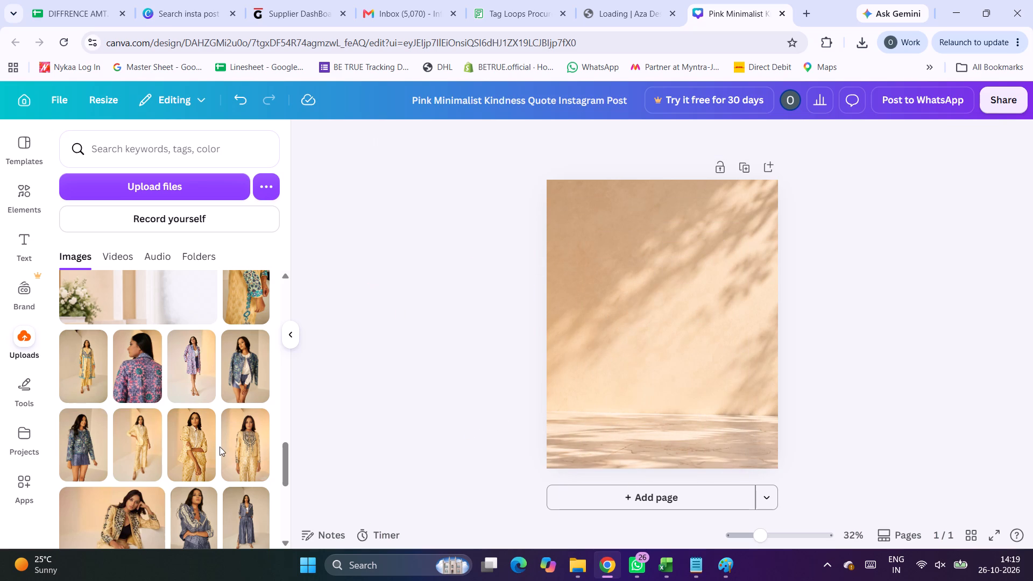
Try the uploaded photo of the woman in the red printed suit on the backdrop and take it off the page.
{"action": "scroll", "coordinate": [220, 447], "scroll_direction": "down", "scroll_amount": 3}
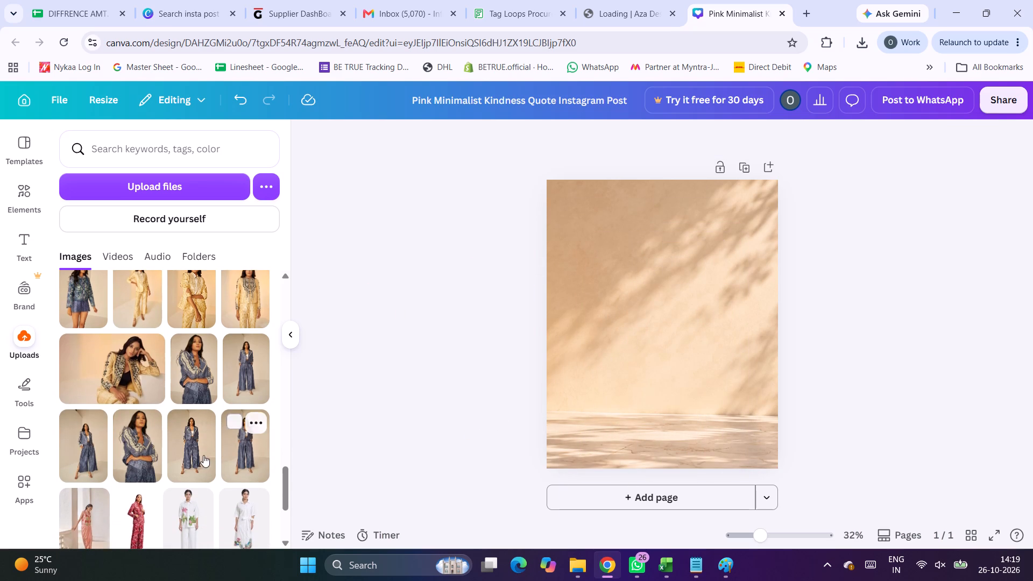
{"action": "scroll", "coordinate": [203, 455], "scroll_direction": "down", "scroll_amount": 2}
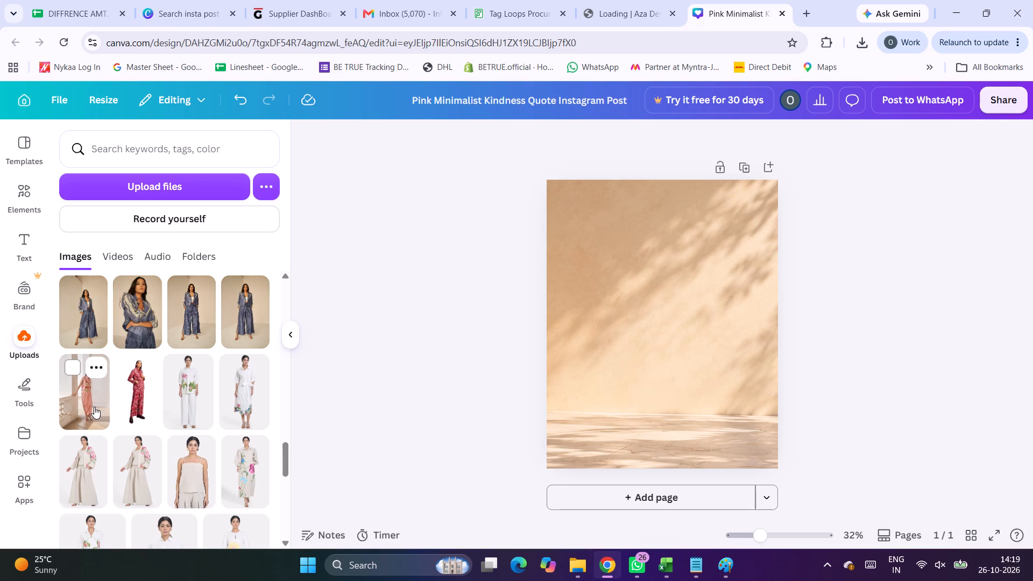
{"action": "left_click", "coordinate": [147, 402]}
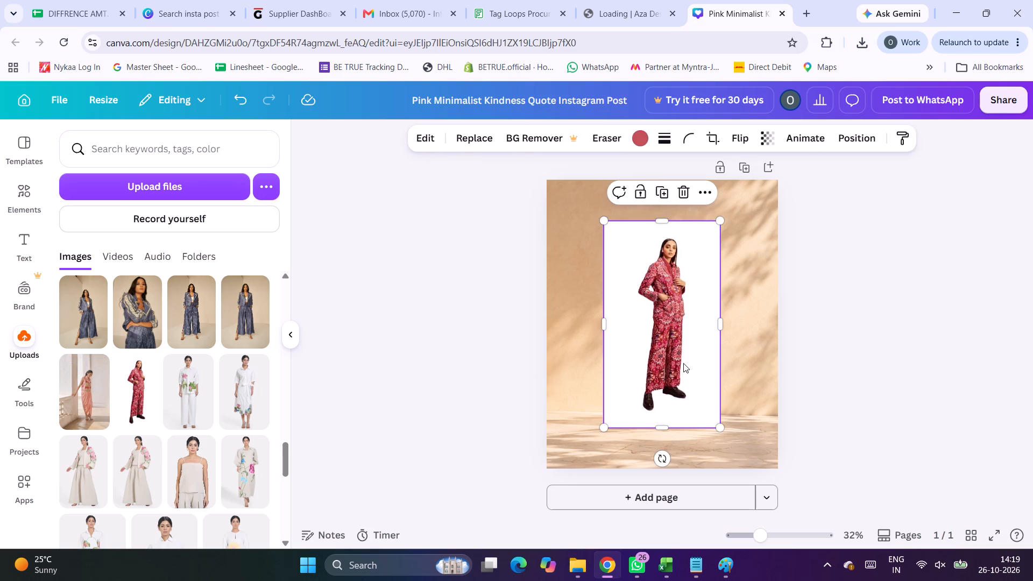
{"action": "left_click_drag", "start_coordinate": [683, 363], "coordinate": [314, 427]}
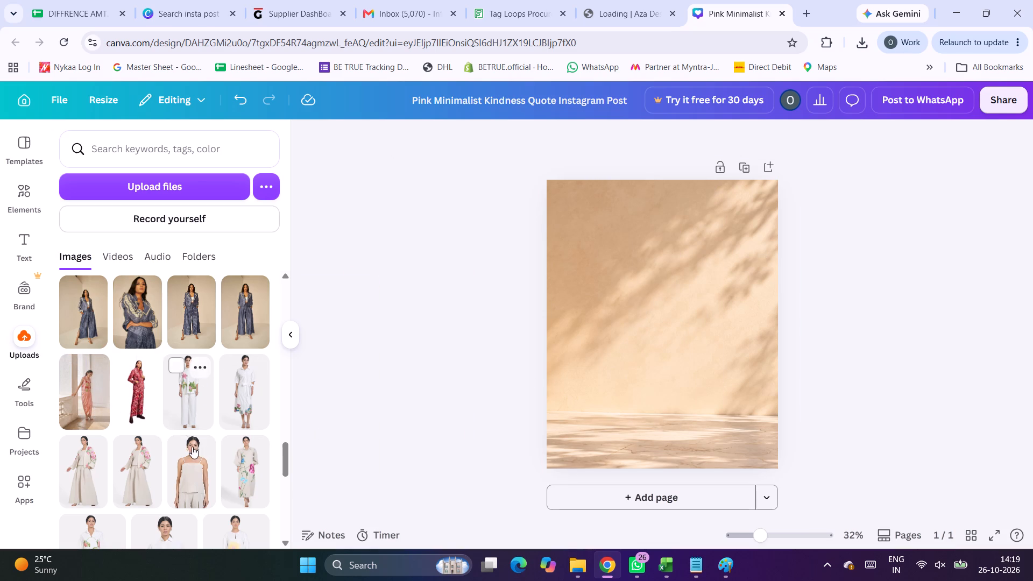
Download the uploaded photo of the woman in the long beige floral-embroidered dress as PNG file IMAGEEEE2 into the Downloads folder.
{"action": "scroll", "coordinate": [181, 473], "scroll_direction": "down", "scroll_amount": 2}
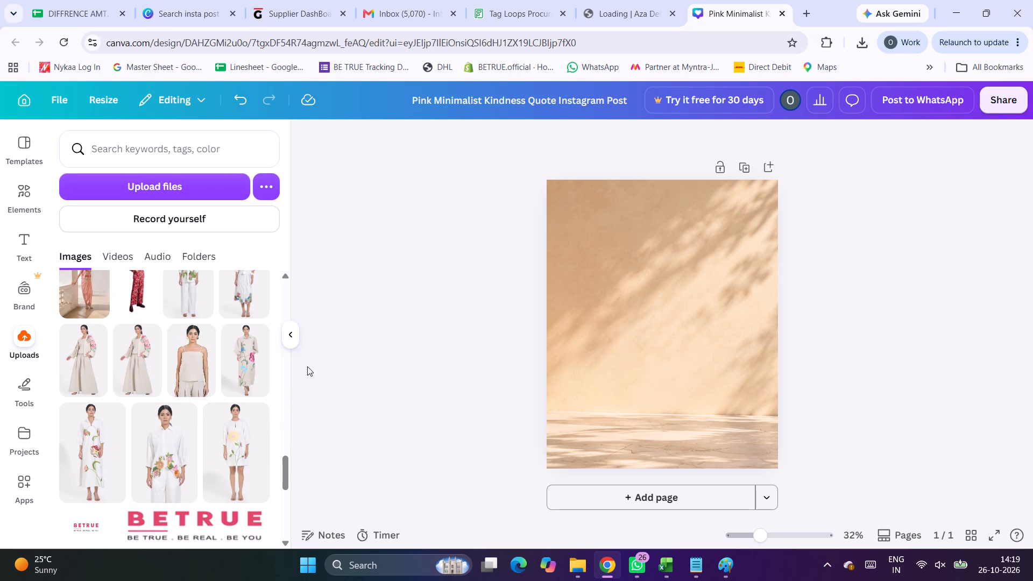
{"action": "left_click", "coordinate": [259, 338]}
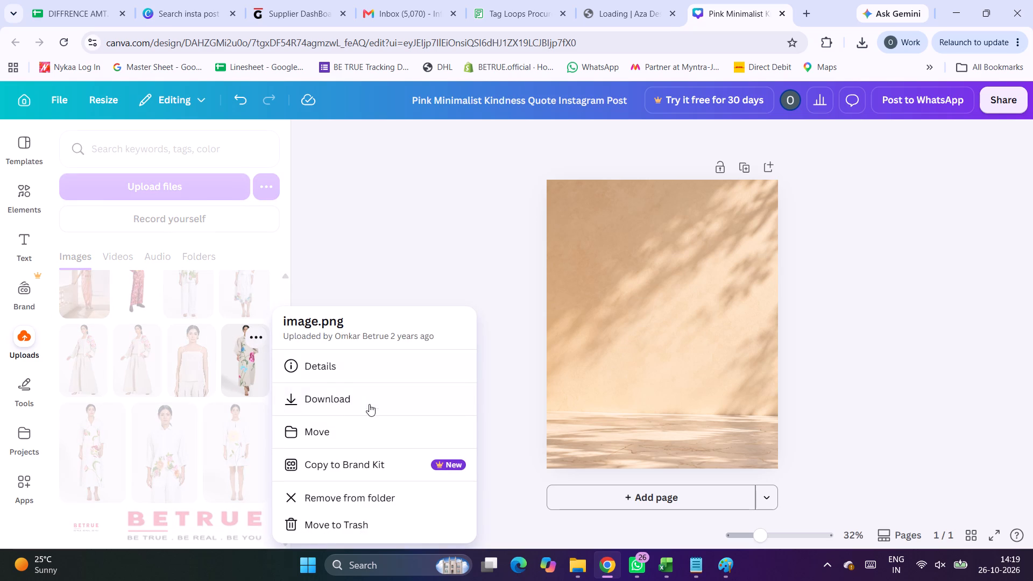
{"action": "left_click", "coordinate": [350, 407]}
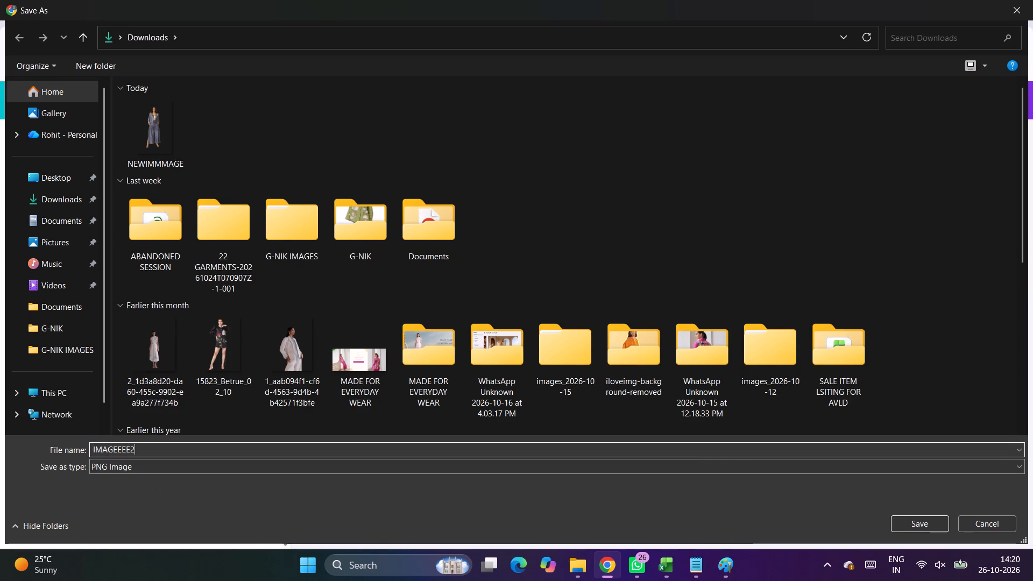
{"action": "key", "text": "Return"}
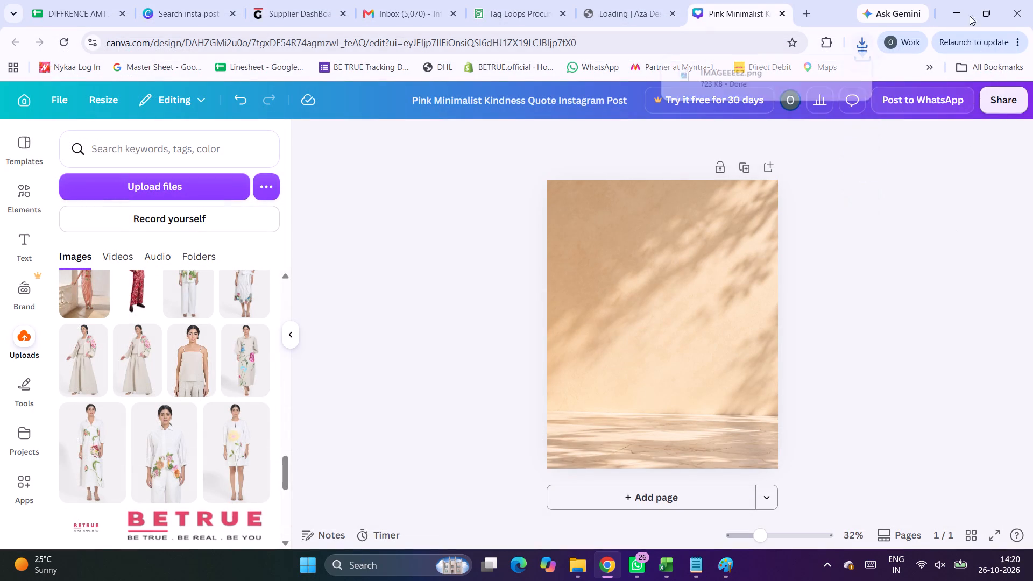
Open the downloaded beige dress image in a maximised viewer to examine it, and return to the browser.
{"action": "left_click", "coordinate": [705, 81]}
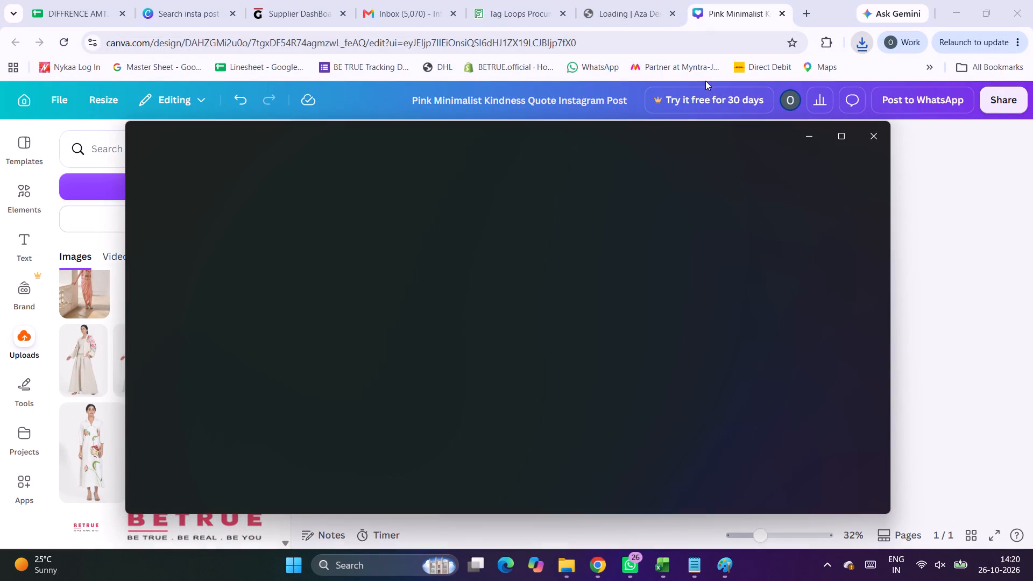
{"action": "left_click", "coordinate": [839, 138]}
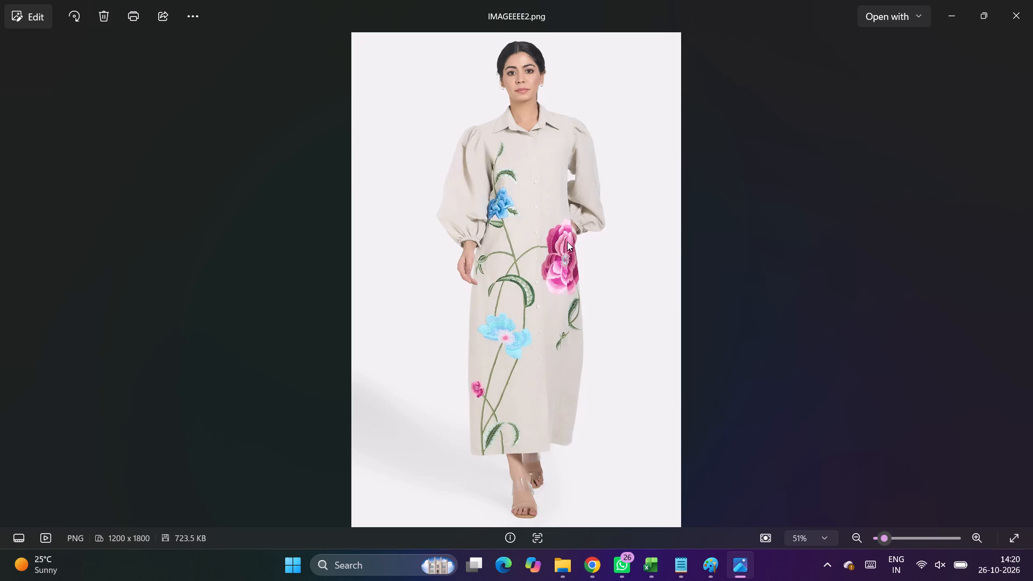
{"action": "left_click", "coordinate": [596, 572]}
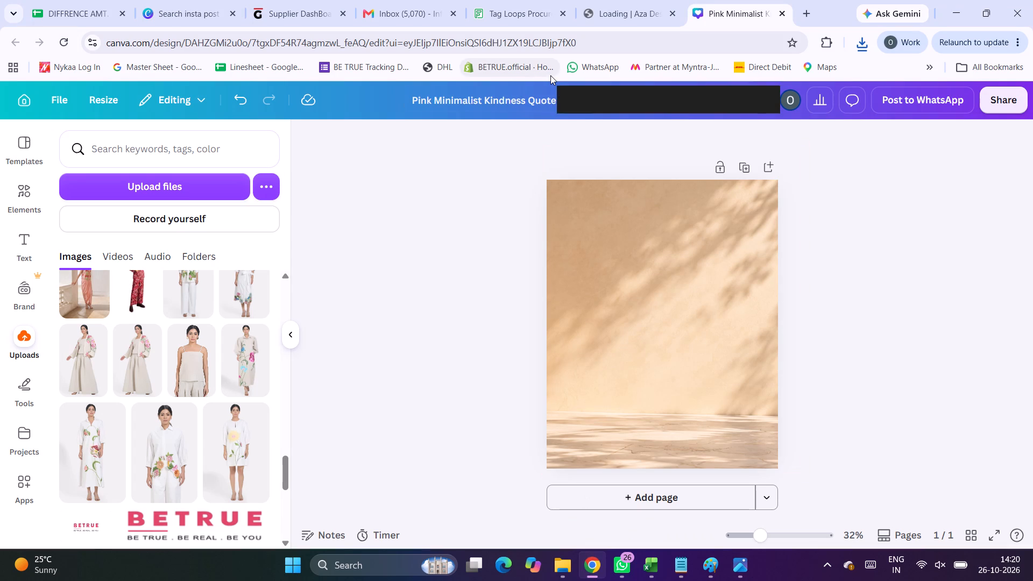
Open a new browser tab and enter "raz" as the address to look up.
{"action": "left_click", "coordinate": [800, 6]}
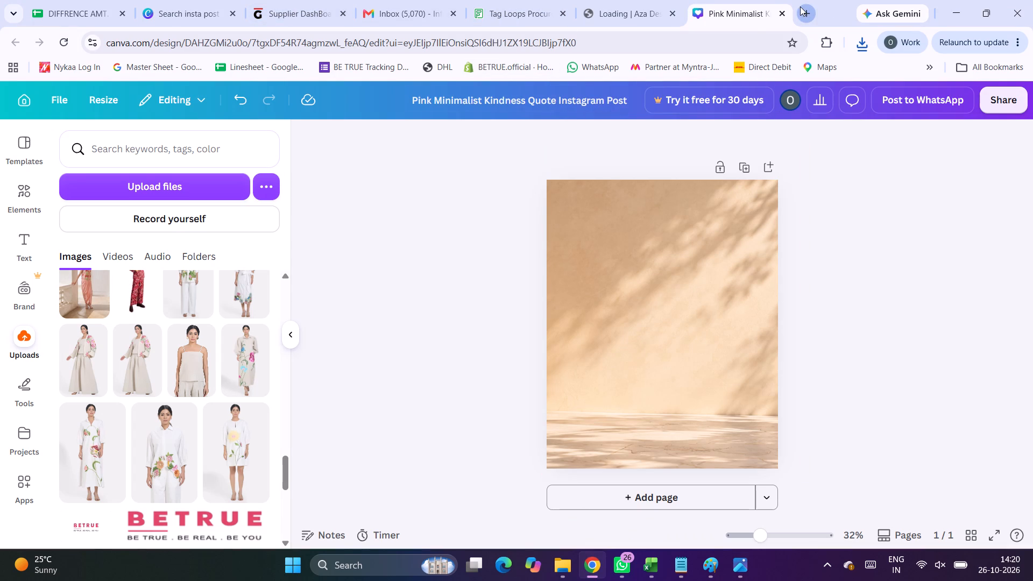
{"action": "type", "text": "raz"}
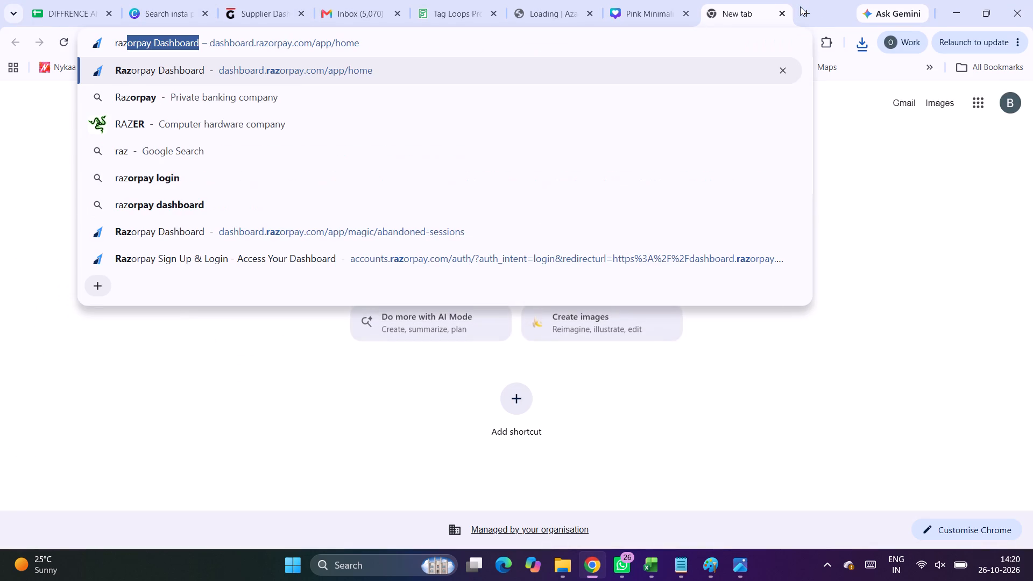
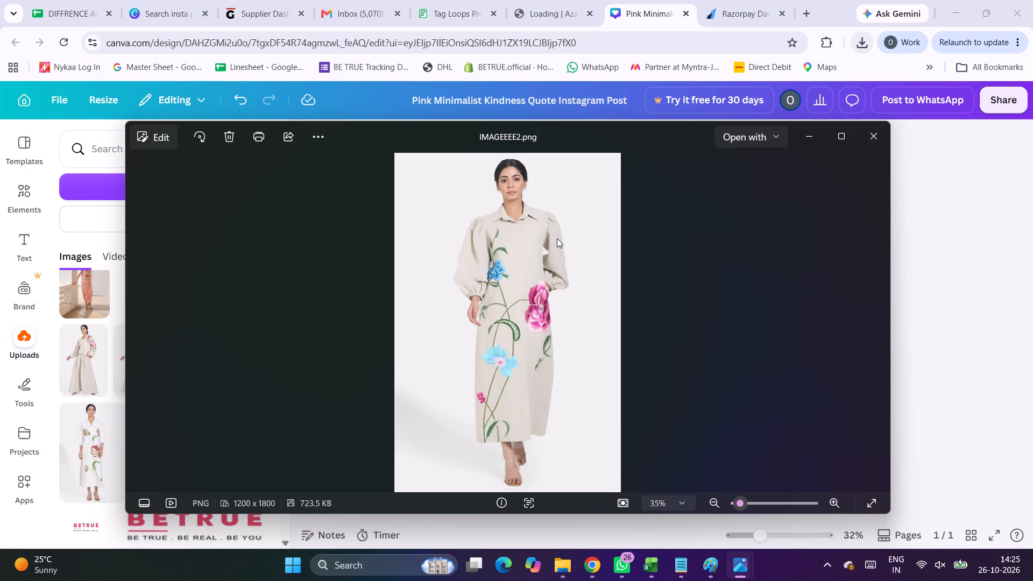
Remove the background of the beige floral dress photo IMAGEEEE2.png, save it over the original file, and close the viewer.
{"action": "left_click", "coordinate": [152, 137]}
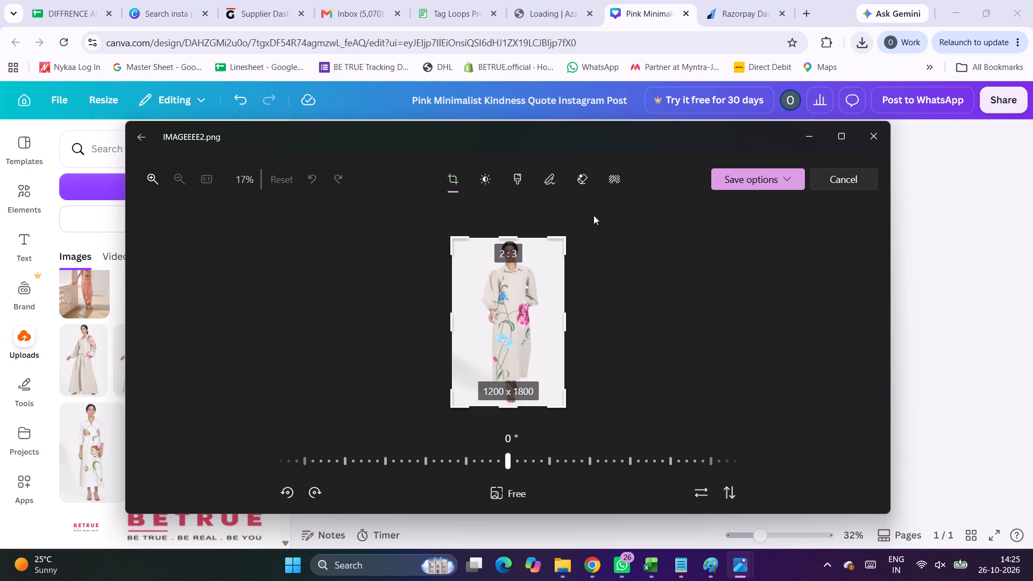
{"action": "left_click", "coordinate": [604, 182]}
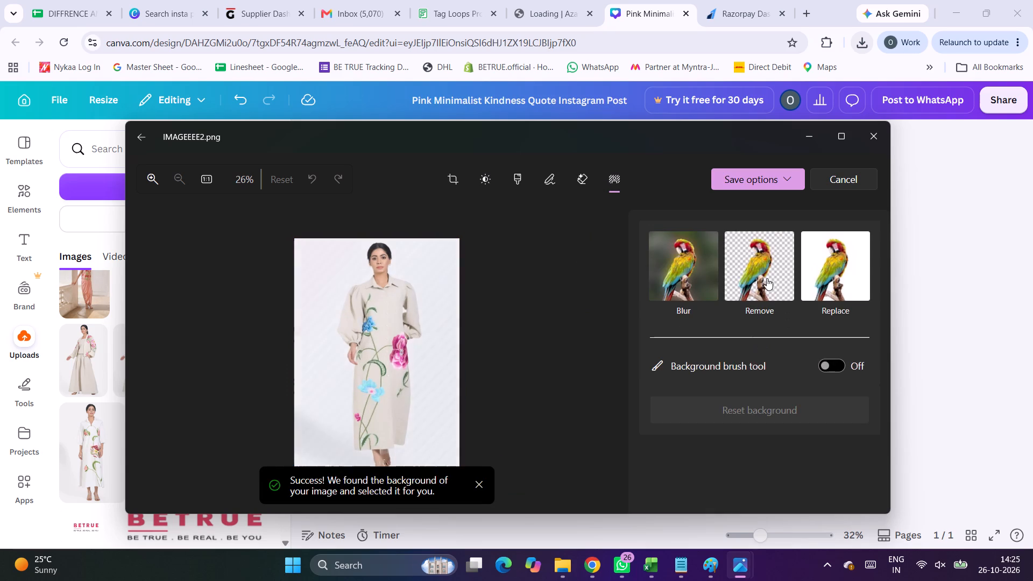
{"action": "left_click", "coordinate": [767, 278]}
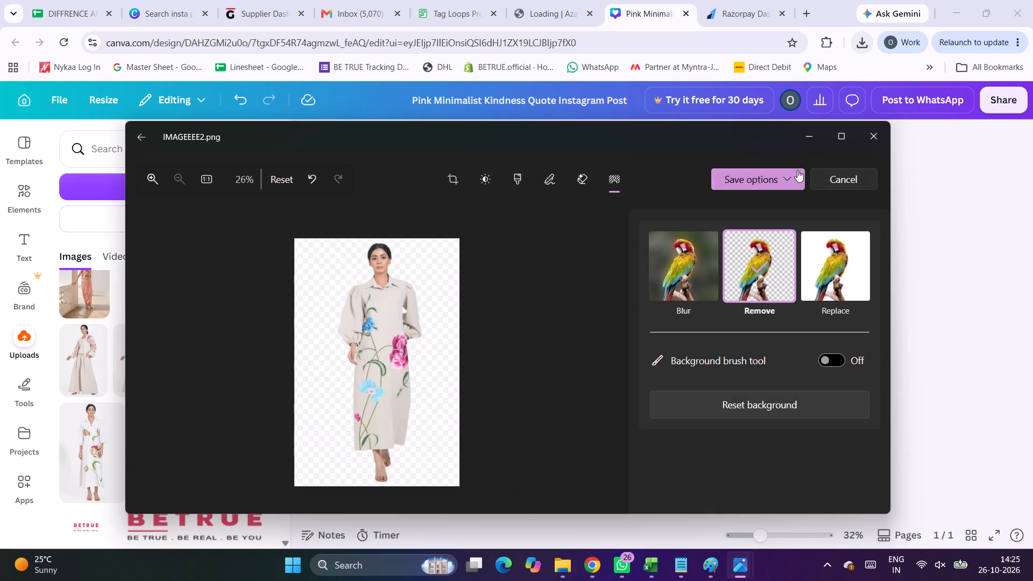
{"action": "left_click", "coordinate": [789, 175]}
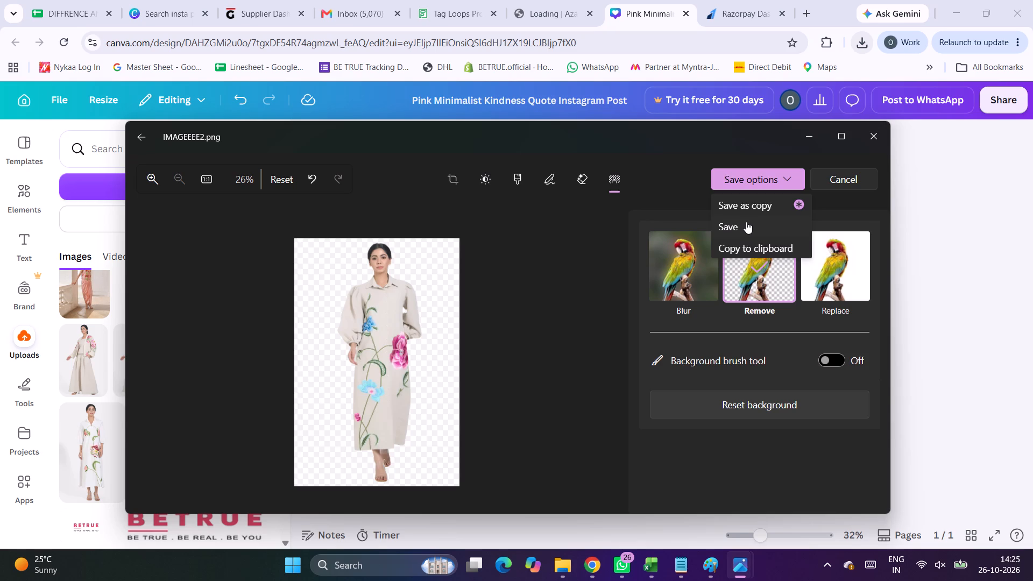
{"action": "left_click", "coordinate": [746, 222]}
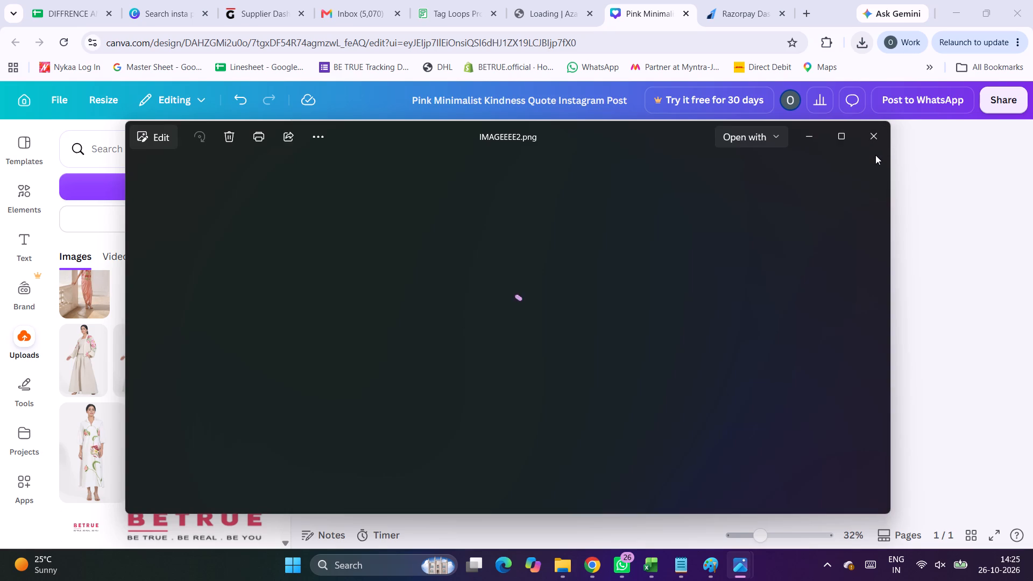
{"action": "left_click", "coordinate": [875, 144]}
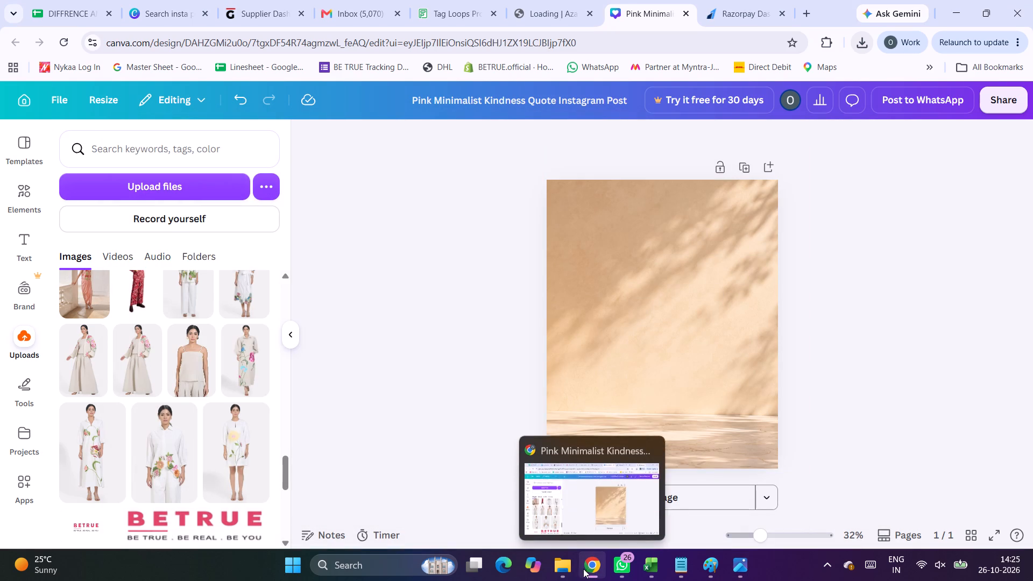
Refresh the Downloads folder, then place the background-removed IMAGEEEE2.png from the recent downloads onto the beige wall page.
{"action": "left_click", "coordinate": [568, 569]}
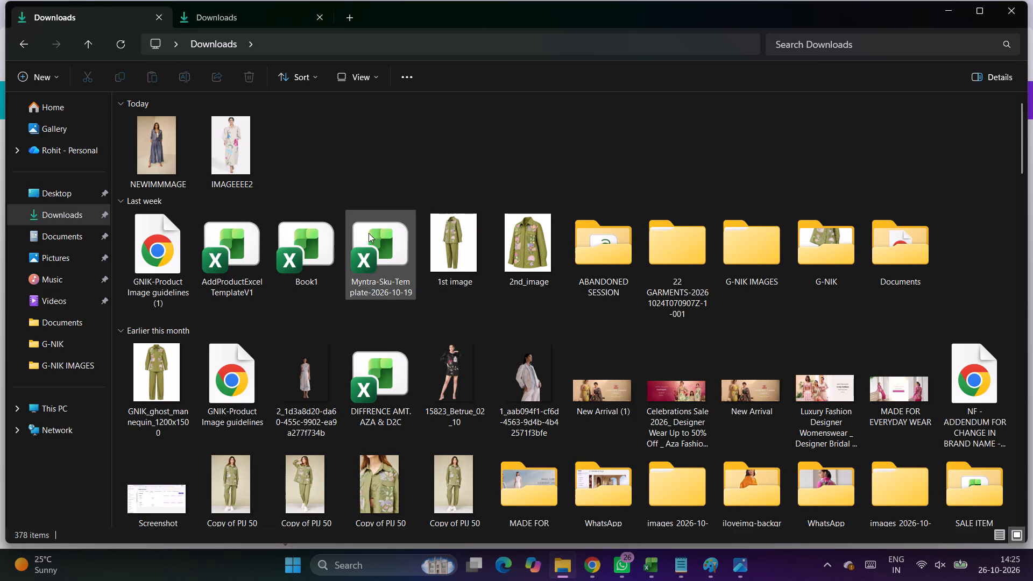
{"action": "key", "text": "ctrl+r"}
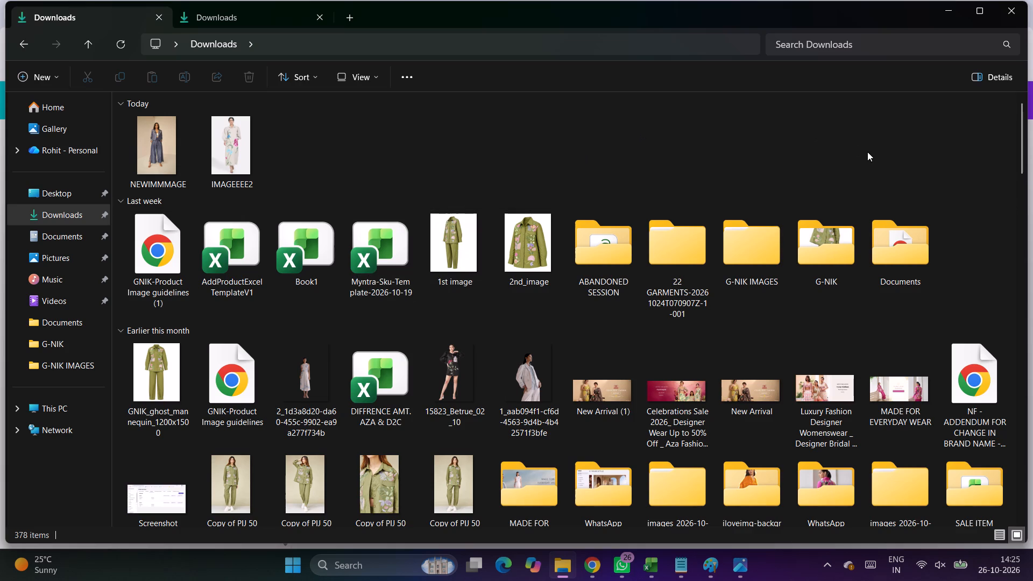
{"action": "left_click", "coordinate": [947, 12]}
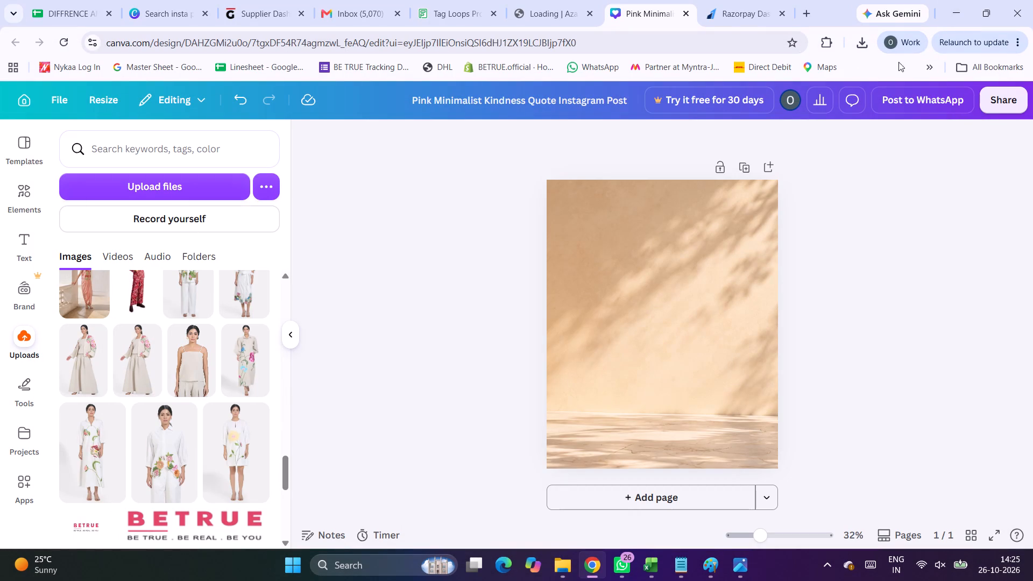
{"action": "left_click", "coordinate": [869, 44]}
{"action": "left_click_drag", "start_coordinate": [792, 107], "coordinate": [698, 336]}
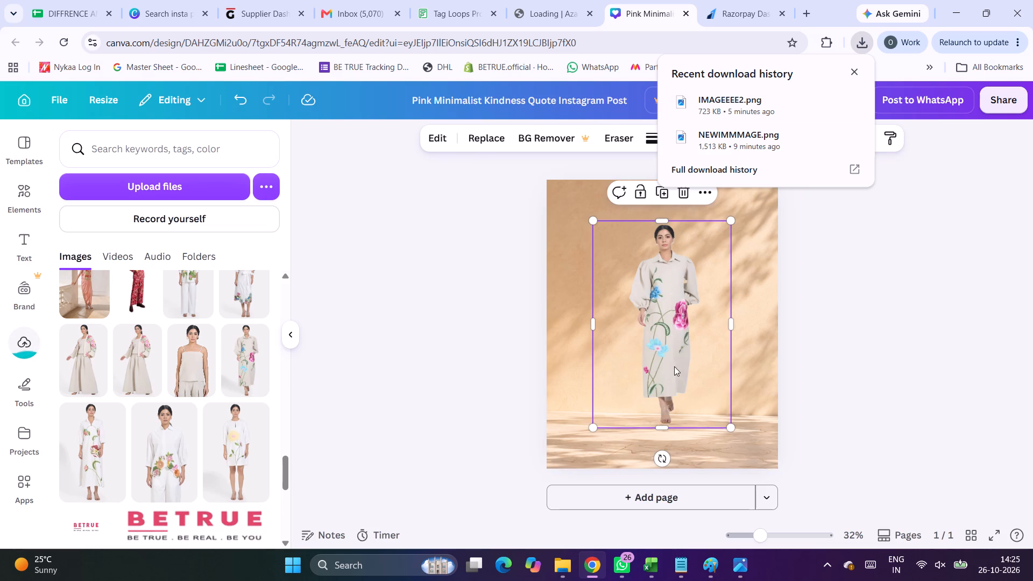
Enlarge the cut-out woman to nearly the page height and centre her with her feet on the sunlit floor.
{"action": "left_click_drag", "start_coordinate": [665, 349], "coordinate": [656, 387]}
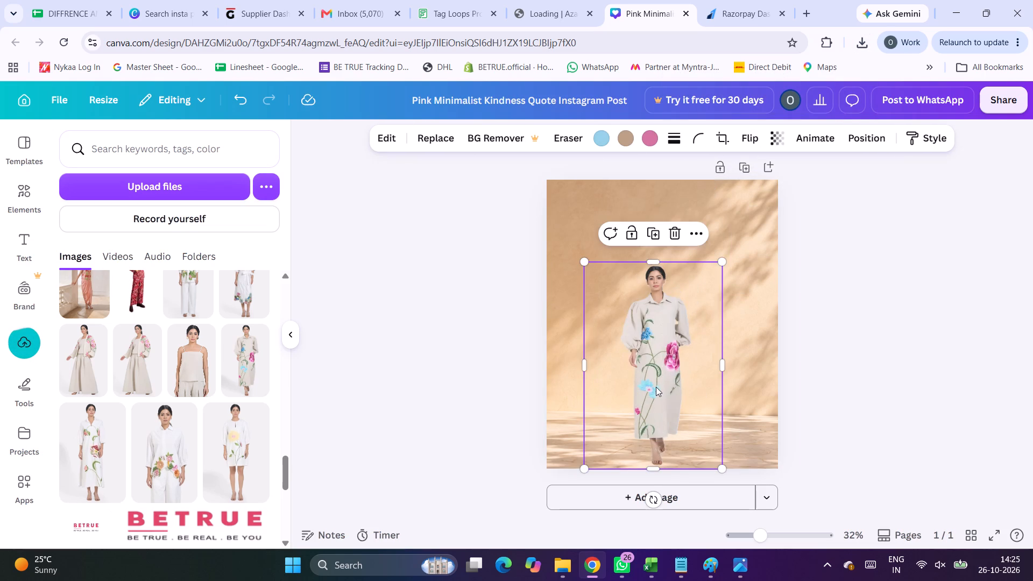
{"action": "left_click_drag", "start_coordinate": [665, 373], "coordinate": [667, 353]}
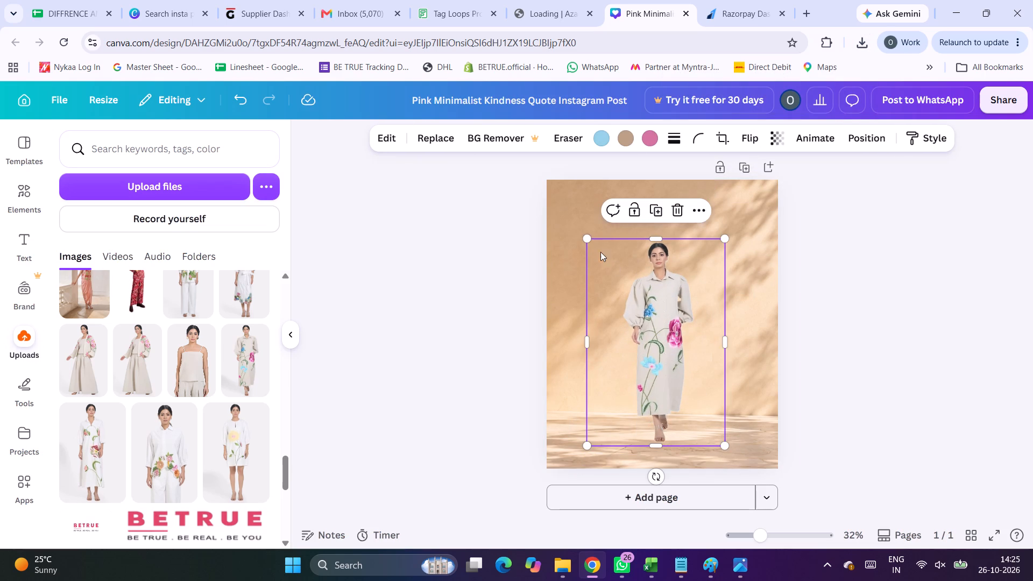
{"action": "left_click_drag", "start_coordinate": [588, 239], "coordinate": [514, 190]}
{"action": "left_click_drag", "start_coordinate": [628, 276], "coordinate": [644, 287]}
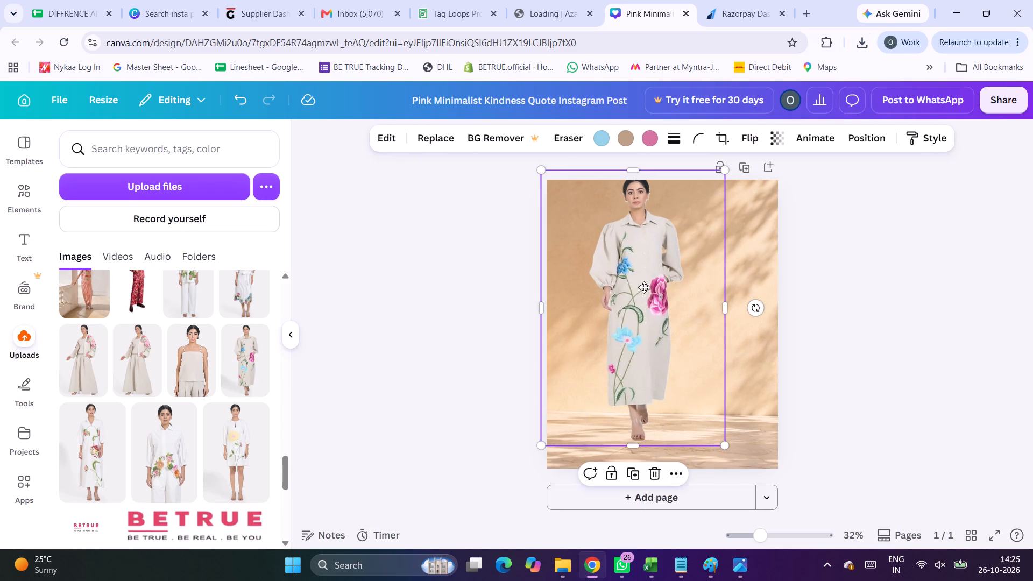
{"action": "left_click_drag", "start_coordinate": [644, 287], "coordinate": [649, 295]}
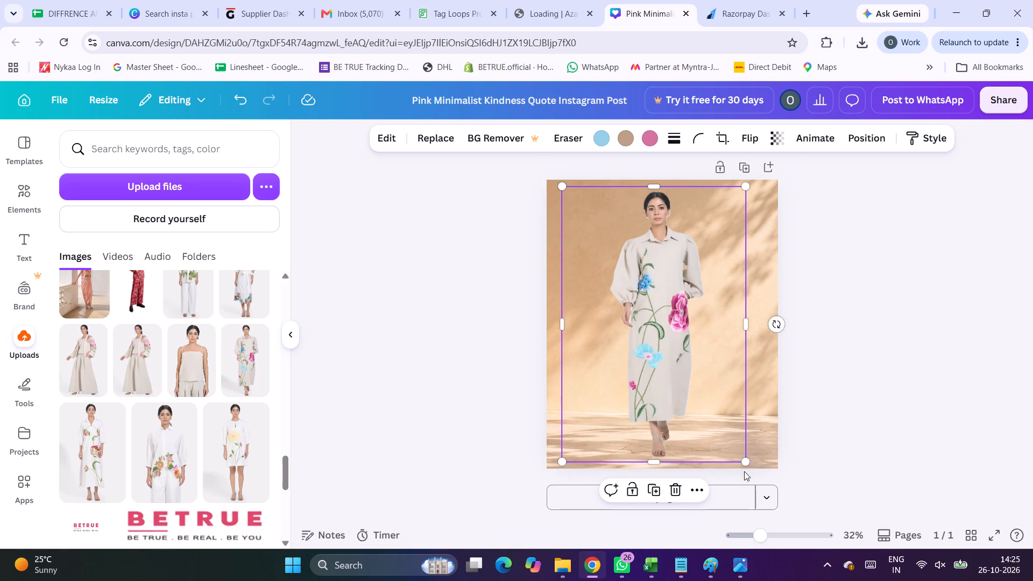
{"action": "left_click_drag", "start_coordinate": [749, 462], "coordinate": [731, 447]}
{"action": "left_click_drag", "start_coordinate": [659, 380], "coordinate": [668, 389]}
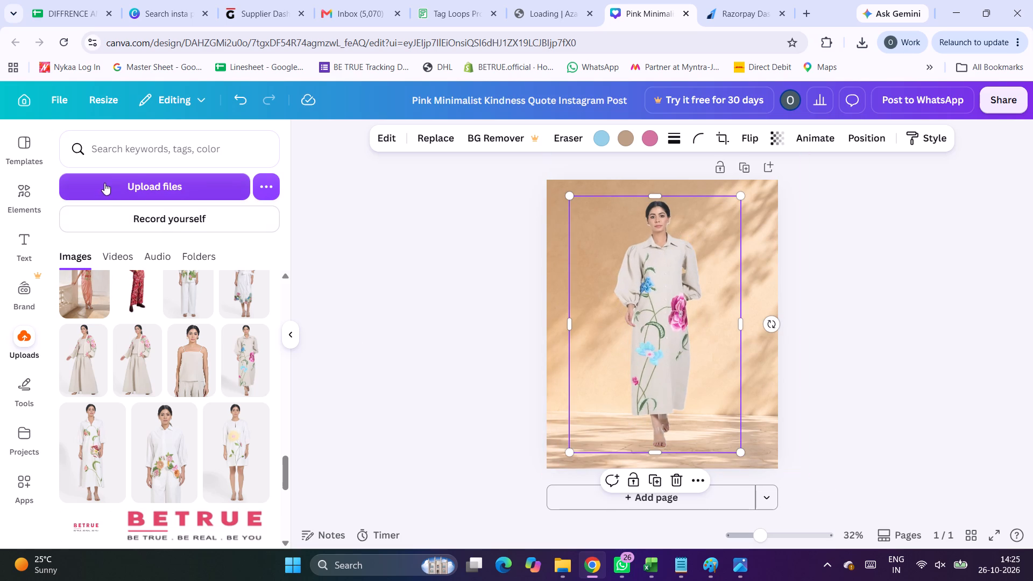
Open the image editing options for the placed beige floral dress cut-out.
{"action": "left_click", "coordinate": [379, 146]}
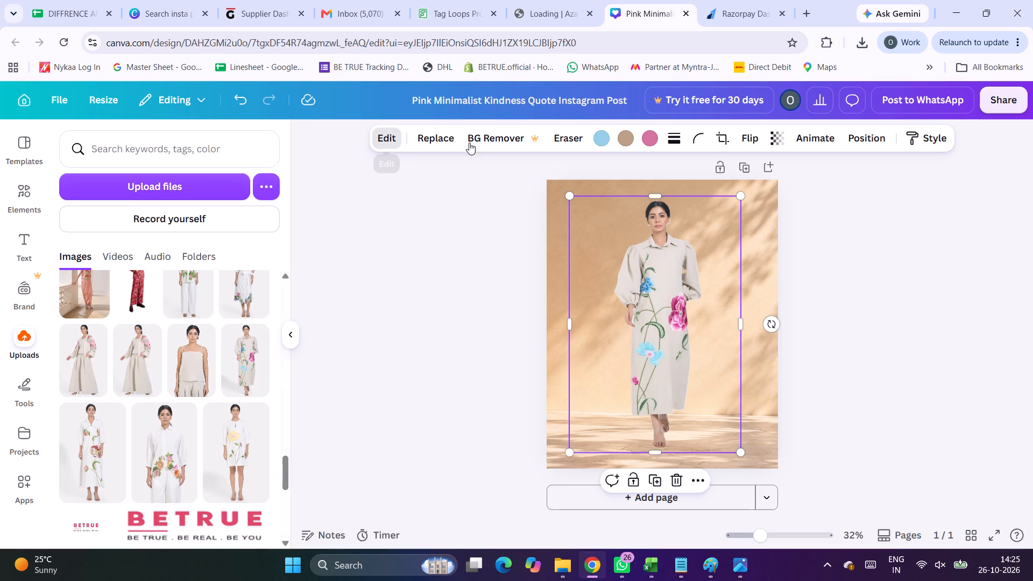
Open the Adjust settings for the cut-out photo of the woman in the beige floral dress on the sunlit backdrop.
{"action": "left_click", "coordinate": [78, 289]}
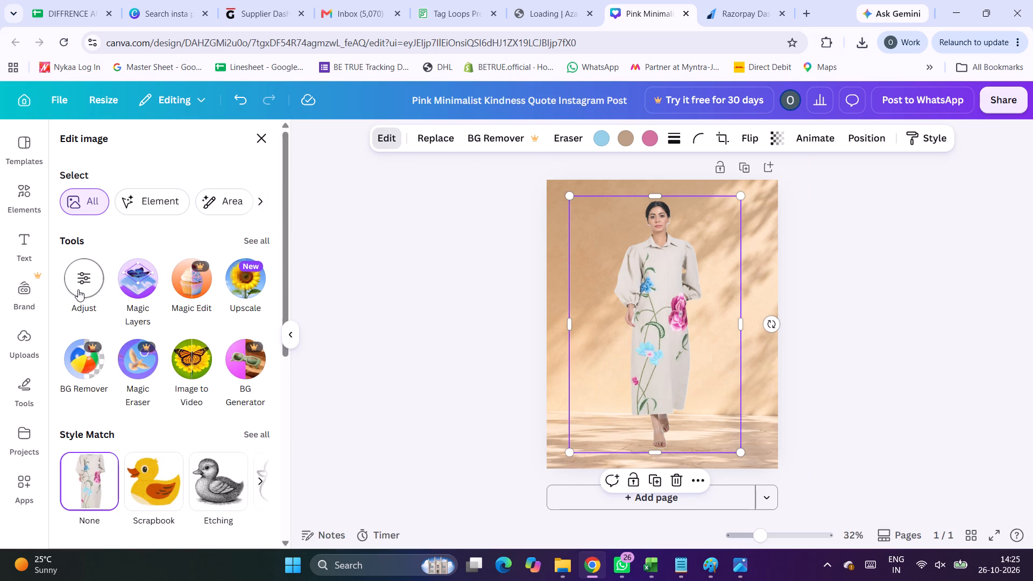
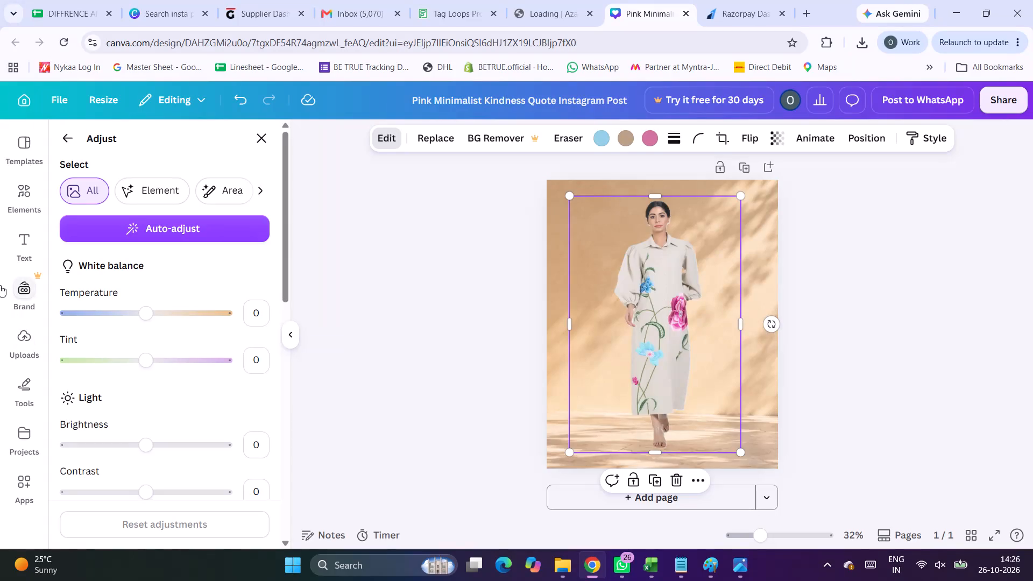
Apply Auto-adjust to the whole cut-out photo of the model.
{"action": "left_click", "coordinate": [153, 221]}
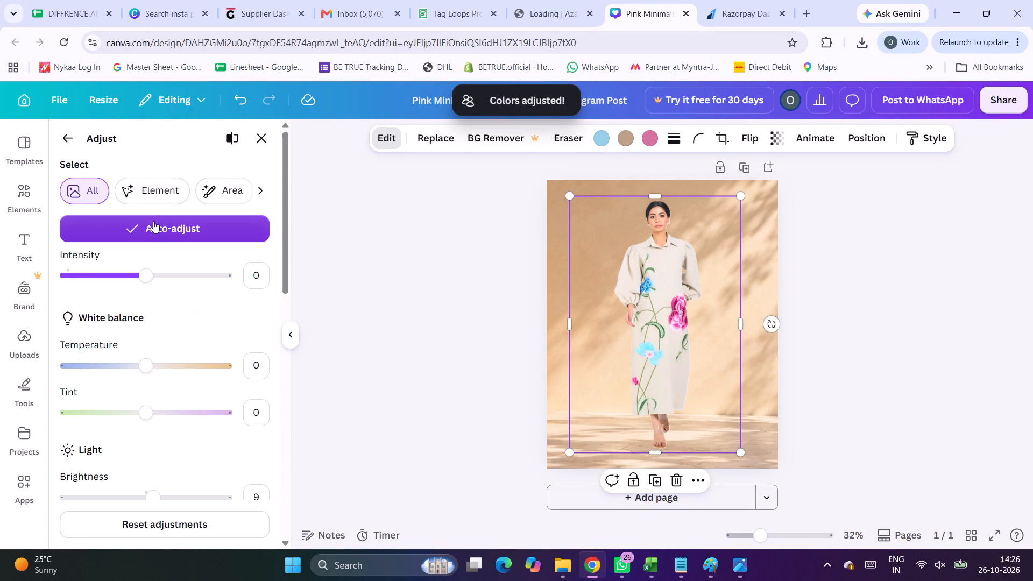
Search the elements for blur and place the soft grey oval shadow graphic under the model's feet.
{"action": "left_click", "coordinate": [20, 199]}
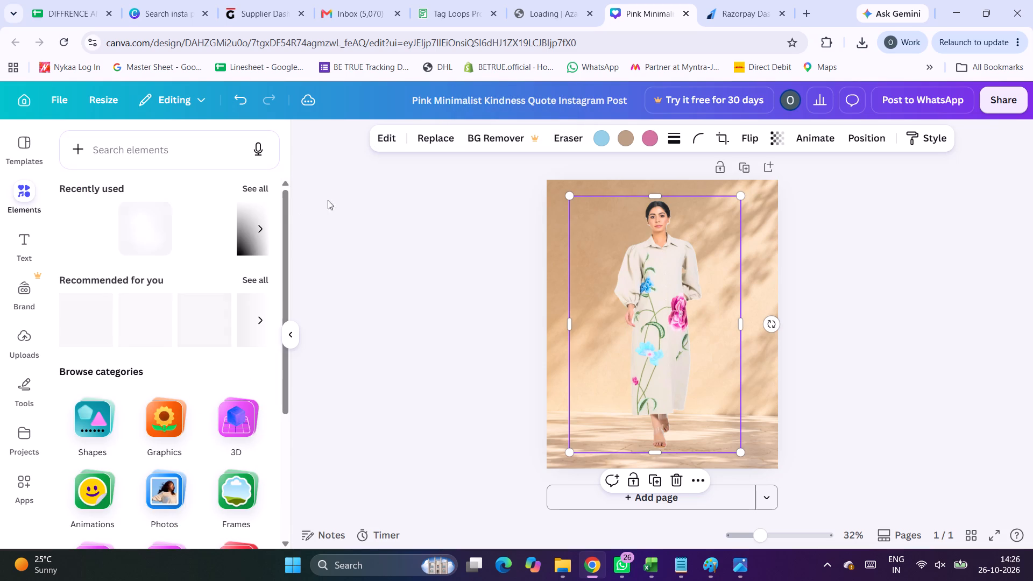
{"action": "left_click", "coordinate": [130, 158]}
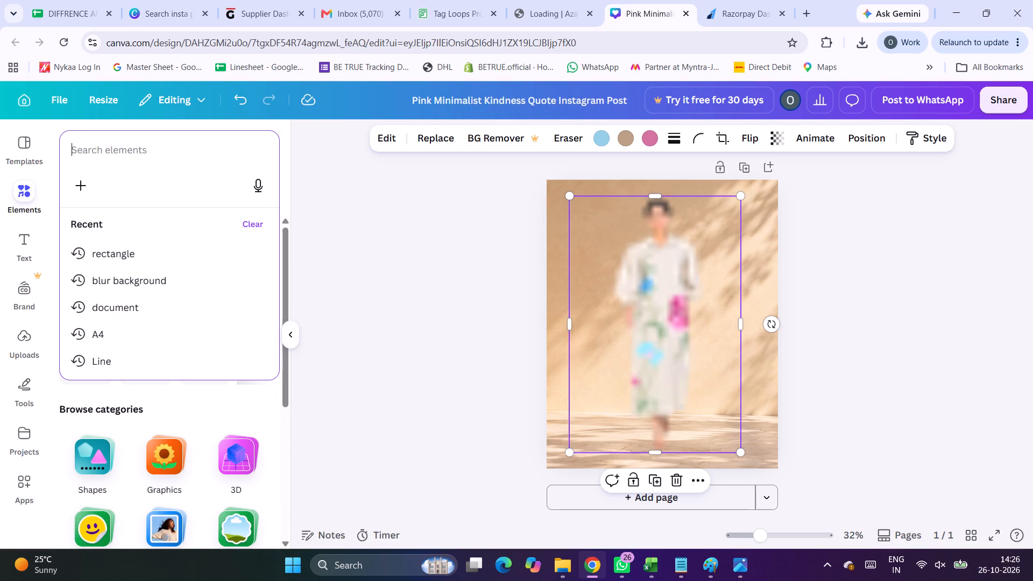
{"action": "key", "text": "b"}
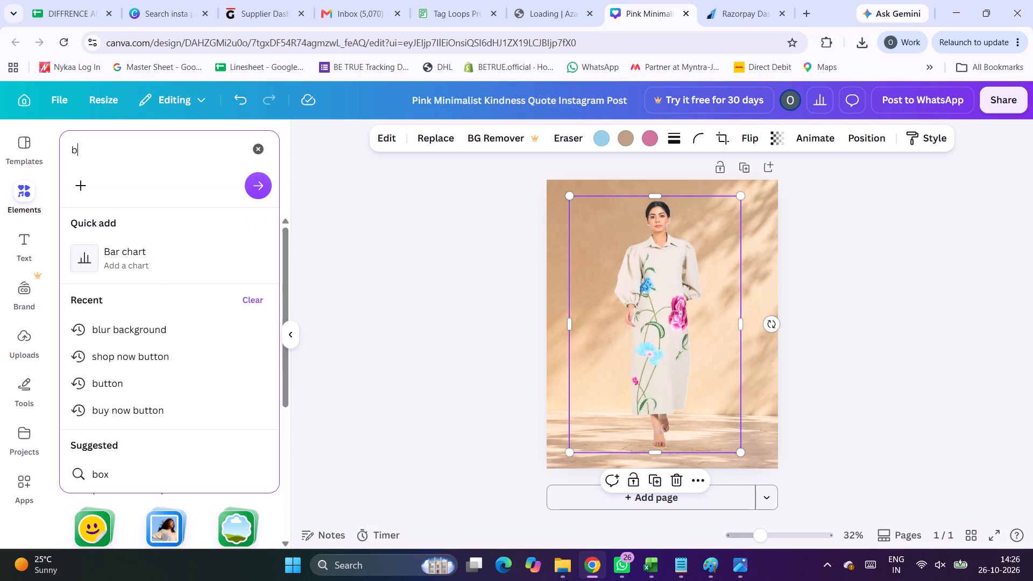
{"action": "type", "text": "lur"}
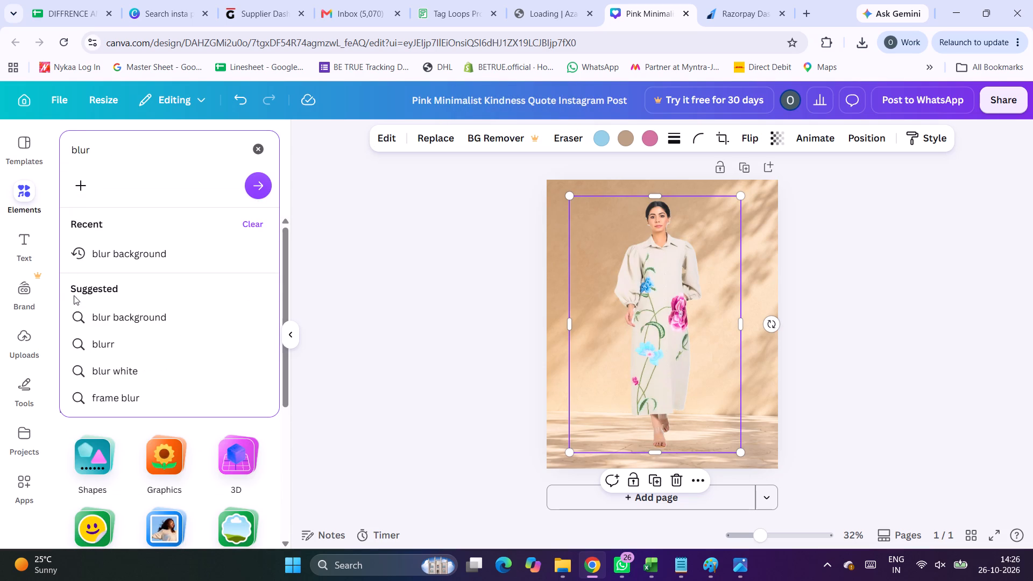
{"action": "left_click", "coordinate": [163, 330]}
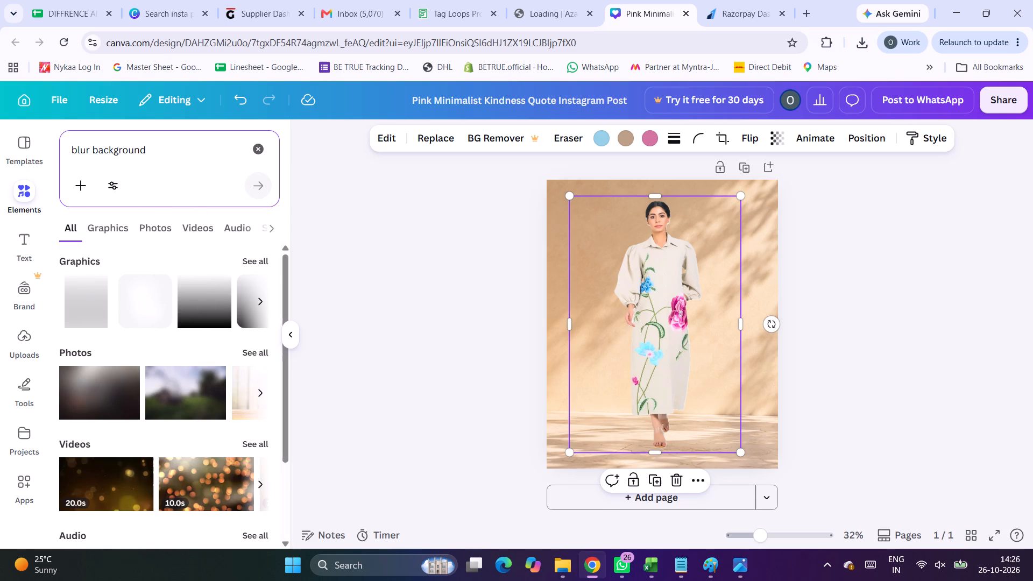
{"action": "left_click_drag", "start_coordinate": [94, 151], "coordinate": [211, 144]}
{"action": "key", "text": "BackSpace"}
{"action": "key", "text": "Return"}
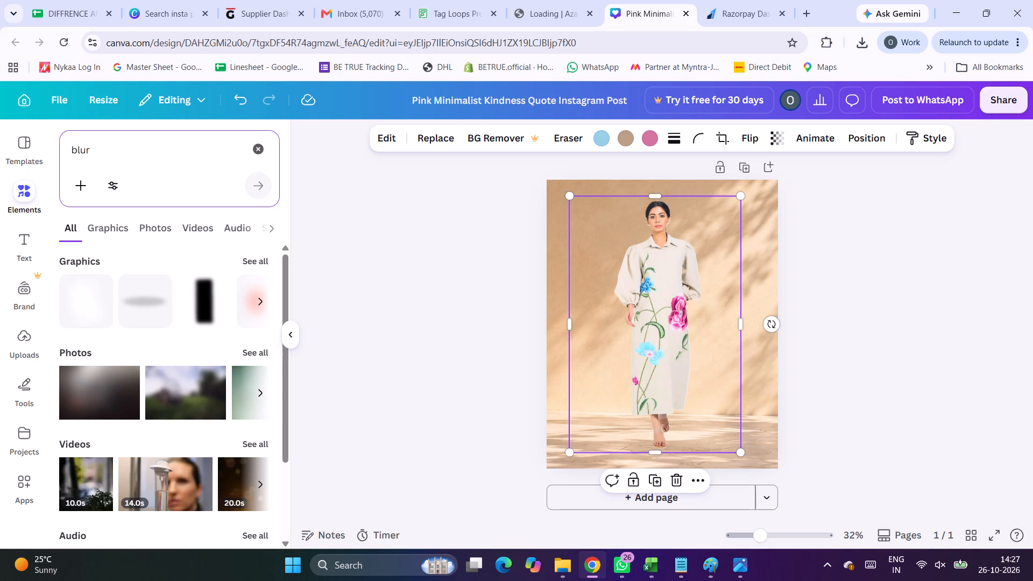
{"action": "left_click", "coordinate": [152, 318]}
{"action": "left_click_drag", "start_coordinate": [678, 327], "coordinate": [685, 452]}
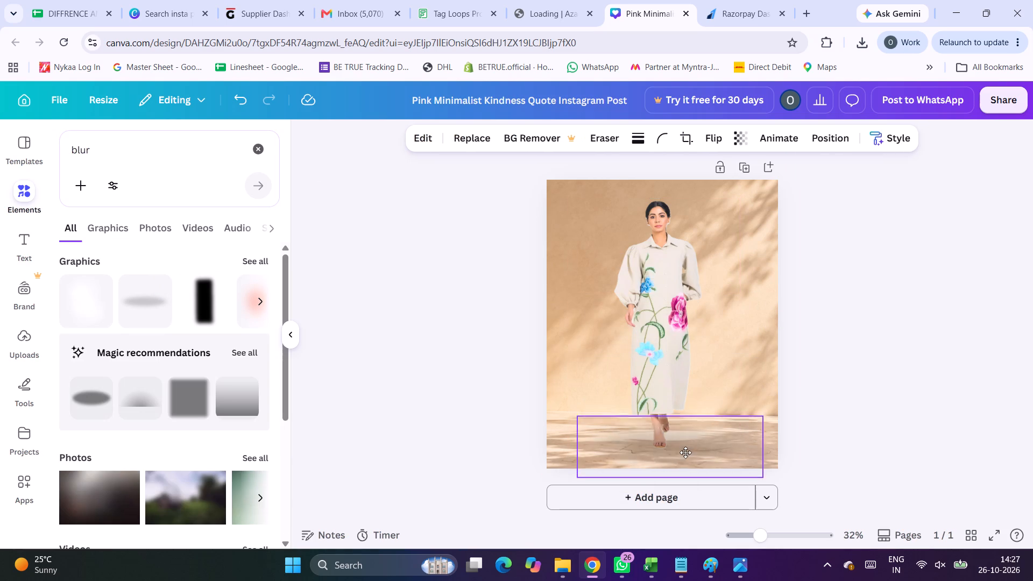
{"action": "left_click_drag", "start_coordinate": [685, 452], "coordinate": [680, 447]}
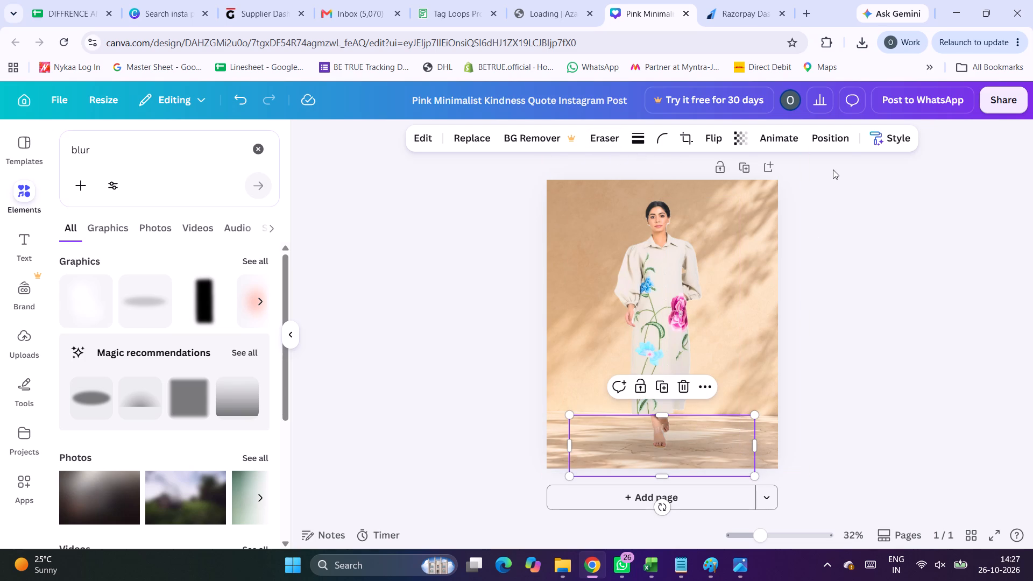
Send the oval shadow one layer backward so it sits behind the model.
{"action": "left_click", "coordinate": [833, 146]}
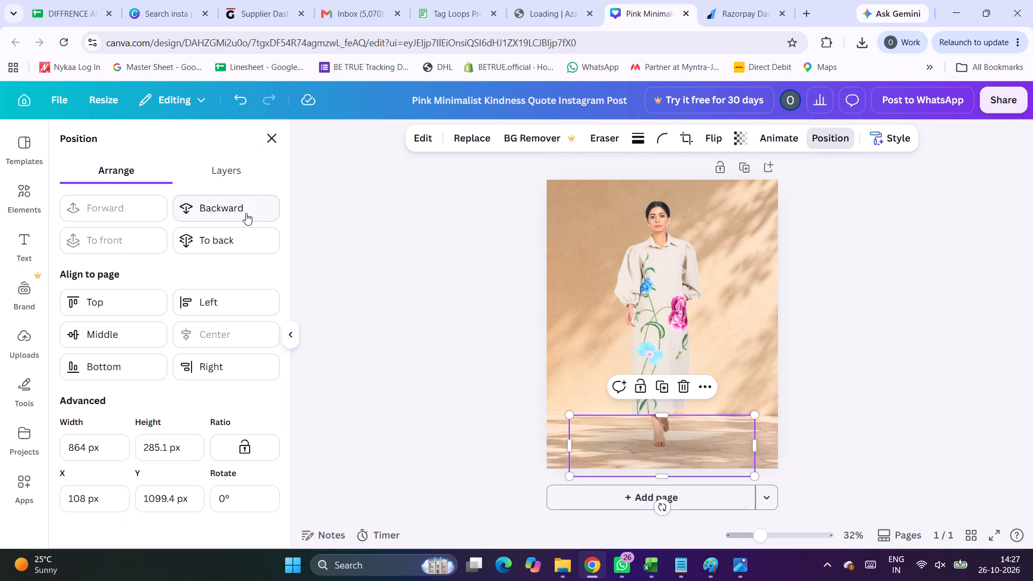
{"action": "left_click", "coordinate": [246, 213]}
{"action": "left_click", "coordinate": [1001, 310]}
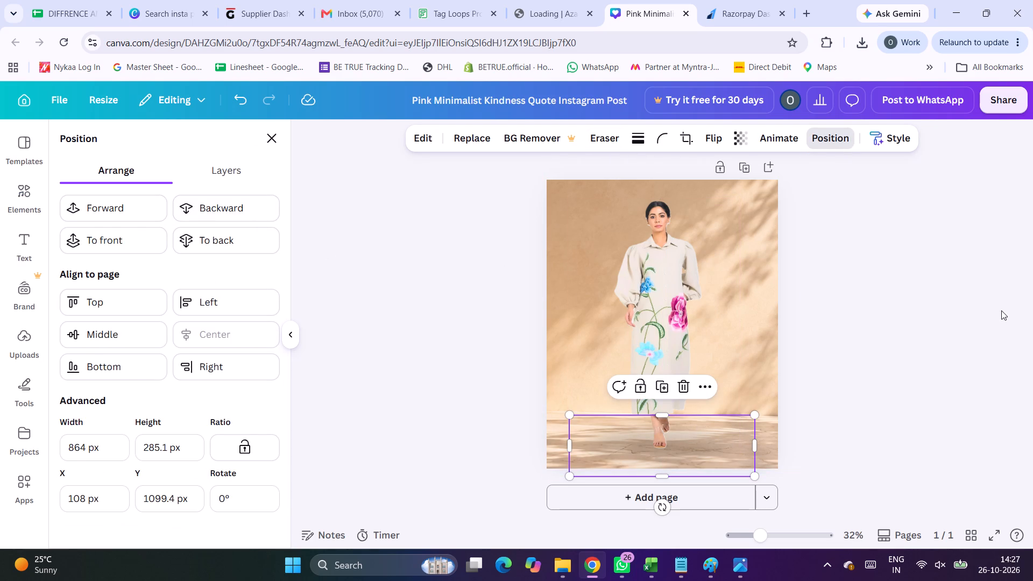
{"action": "left_click", "coordinate": [874, 323]}
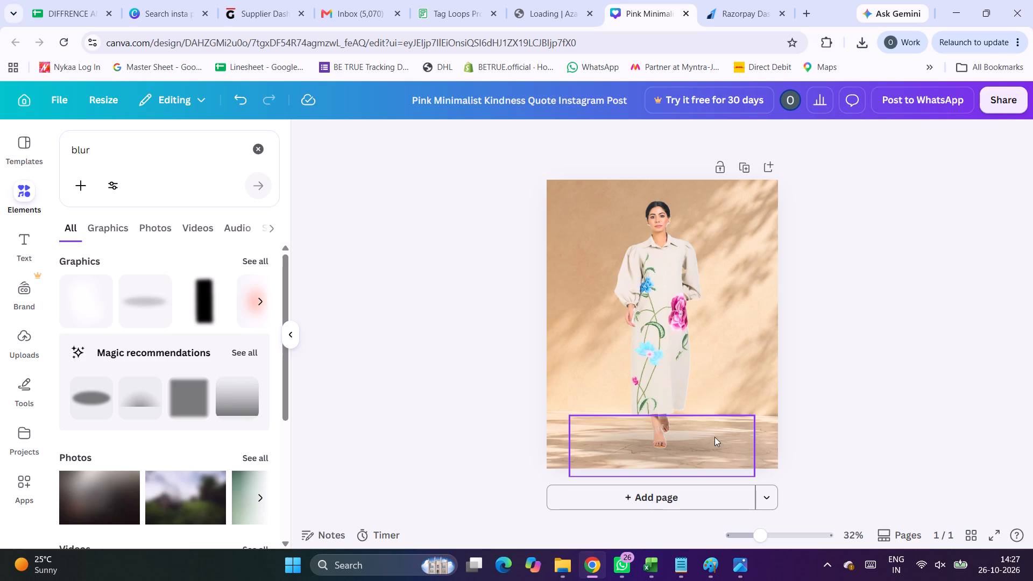
Move the oval shadow slightly up beneath the feet, horizontally centred near the page's bottom edge.
{"action": "left_click_drag", "start_coordinate": [690, 458], "coordinate": [697, 448]}
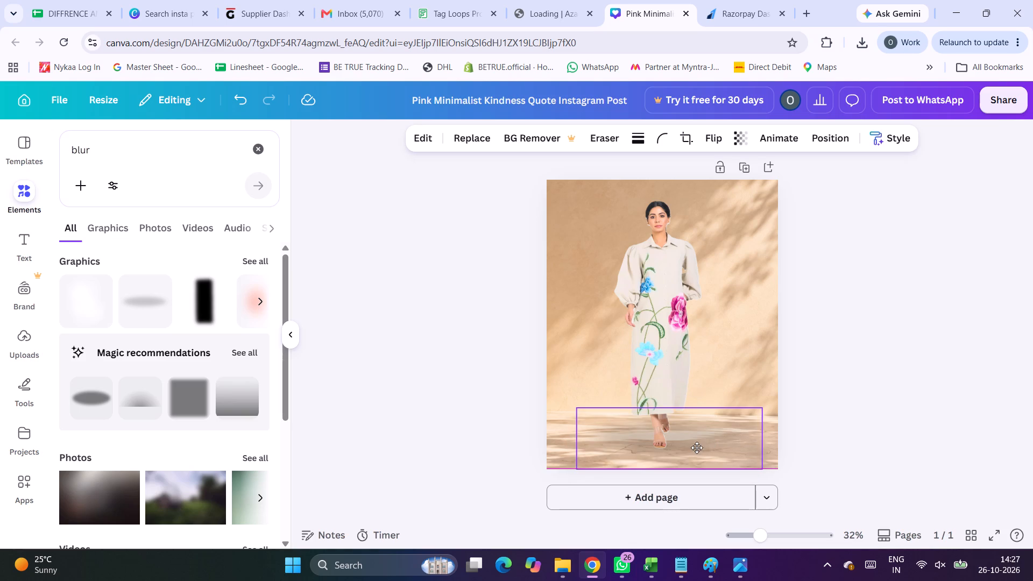
{"action": "left_click_drag", "start_coordinate": [697, 448], "coordinate": [686, 452]}
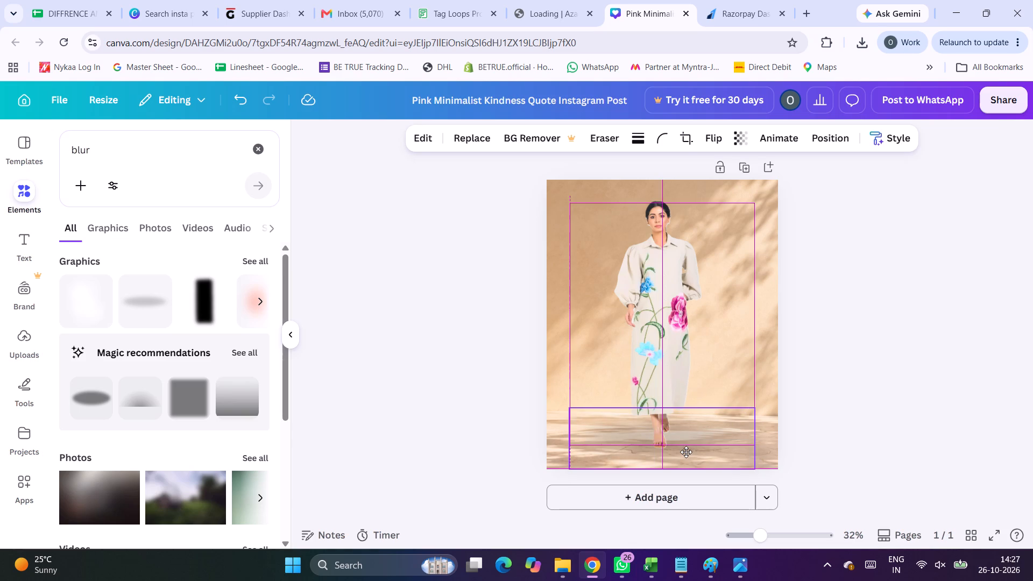
{"action": "left_click_drag", "start_coordinate": [686, 452], "coordinate": [686, 453]}
{"action": "left_click", "coordinate": [876, 400]}
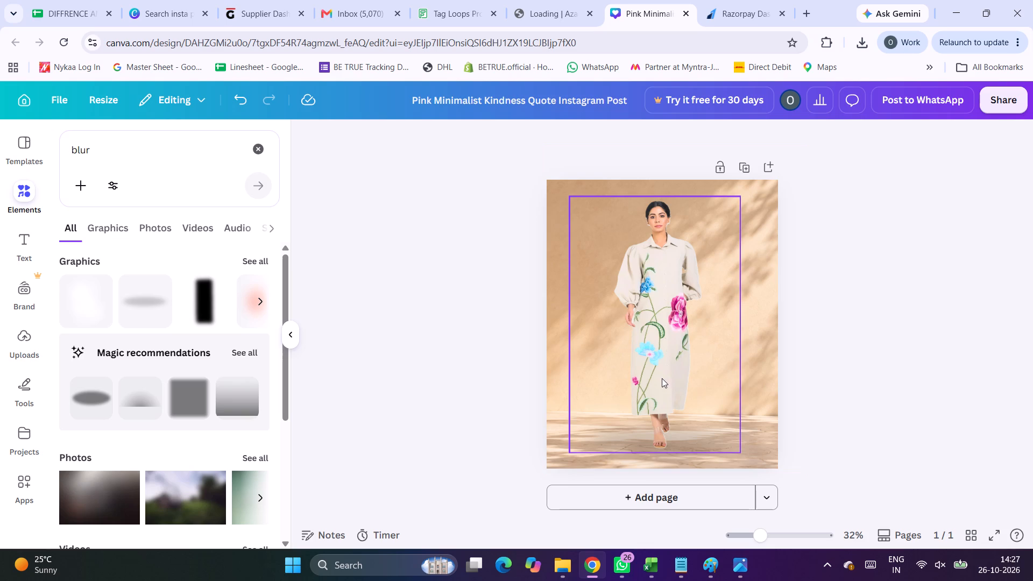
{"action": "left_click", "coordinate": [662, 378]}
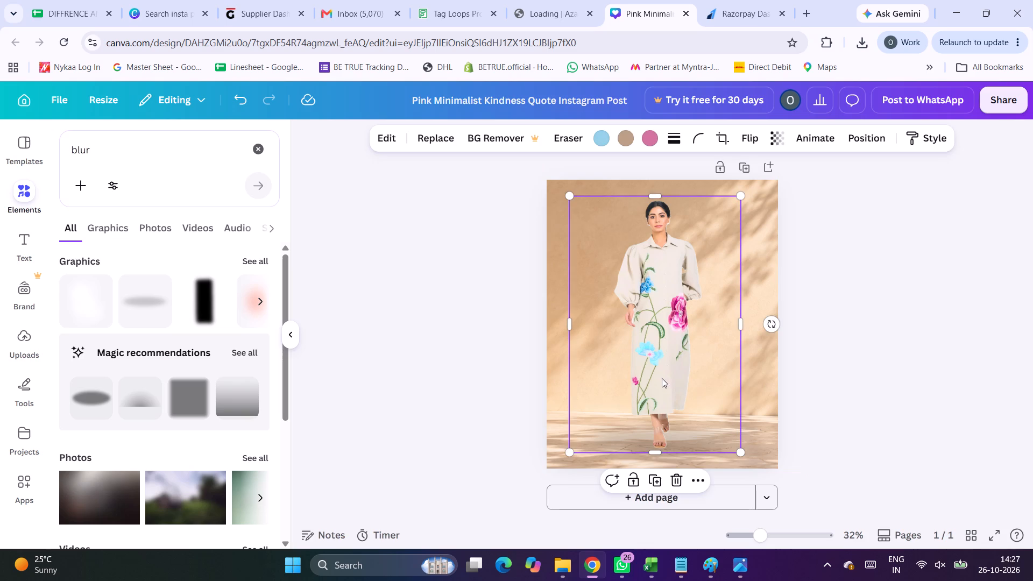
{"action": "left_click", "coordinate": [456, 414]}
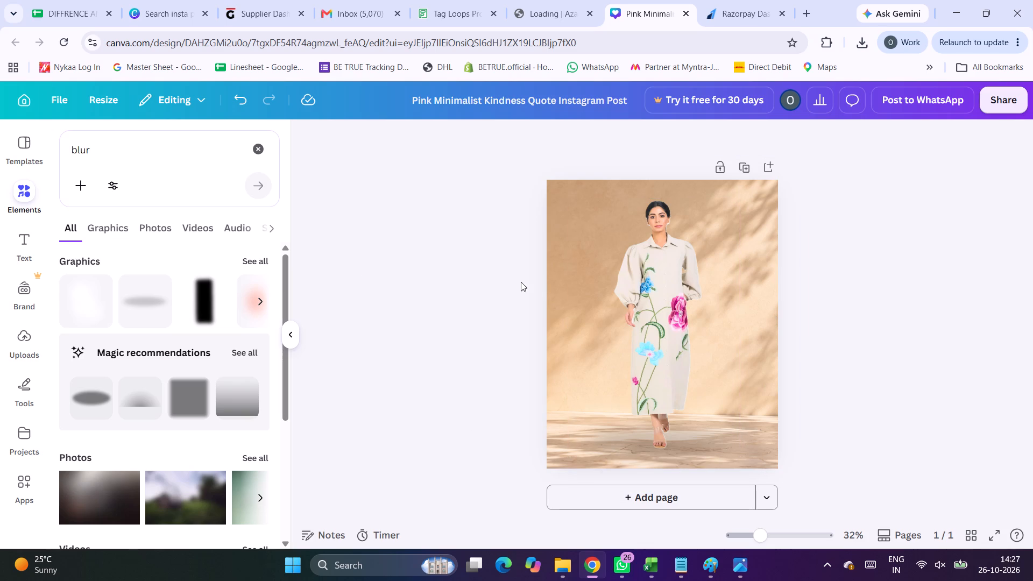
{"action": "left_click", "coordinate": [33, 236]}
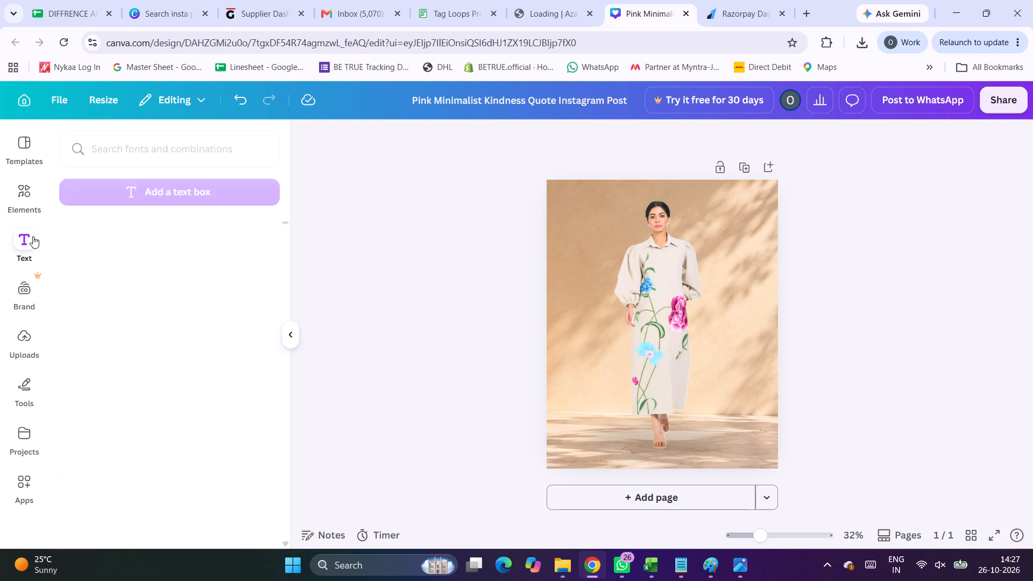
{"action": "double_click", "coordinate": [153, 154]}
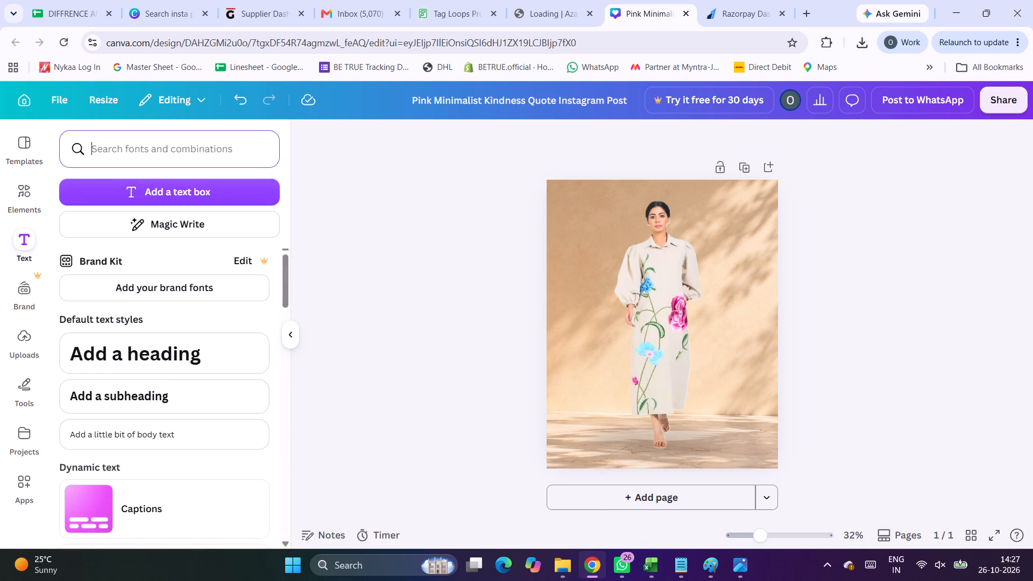
Search the elements for border and add the first thin gold rectangular frame graphic to the page.
{"action": "left_click", "coordinate": [23, 184]}
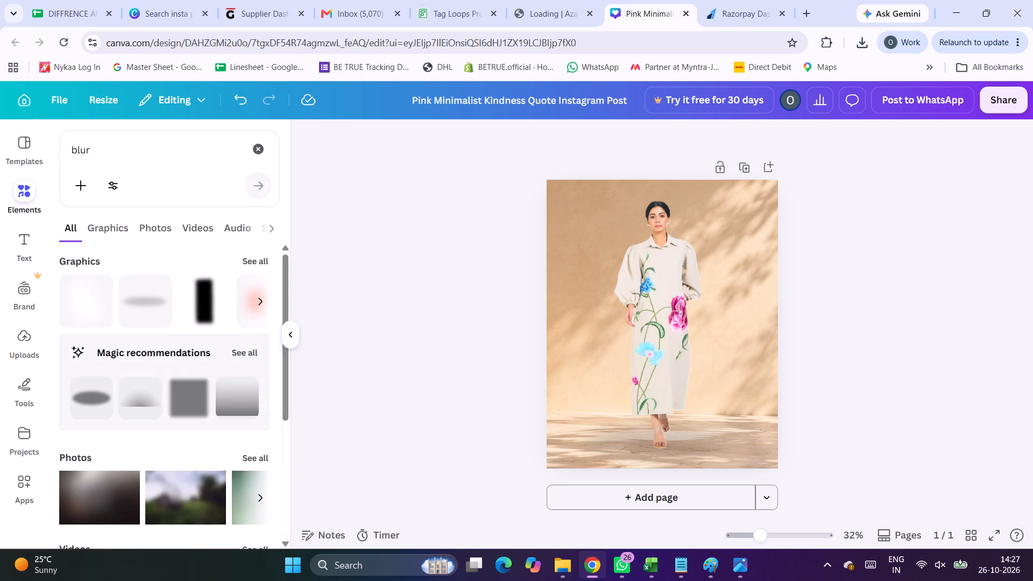
{"action": "triple_click", "coordinate": [165, 154]}
{"action": "type", "text": "border"}
{"action": "key", "text": "Return"}
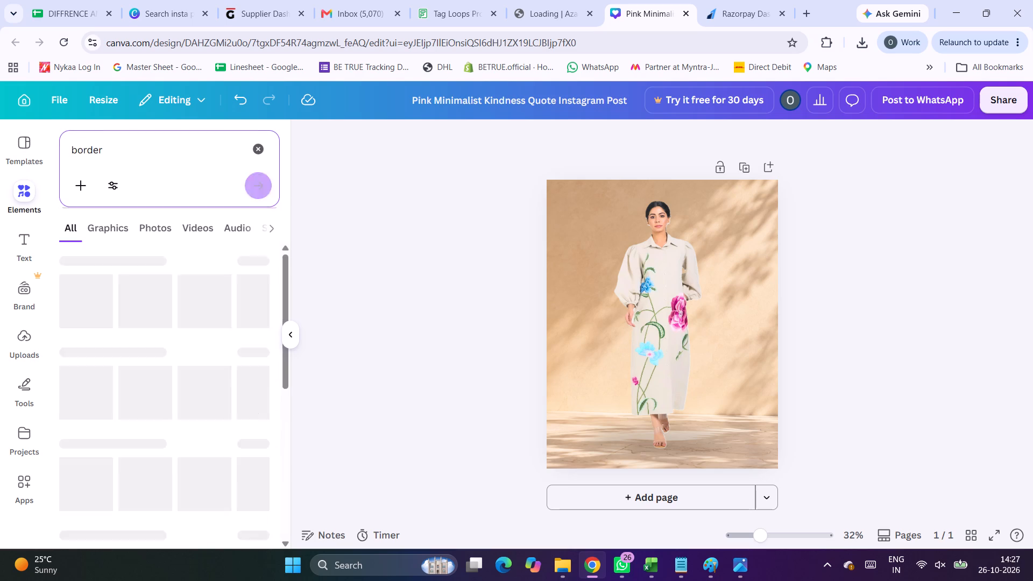
{"action": "left_click", "coordinate": [84, 322]}
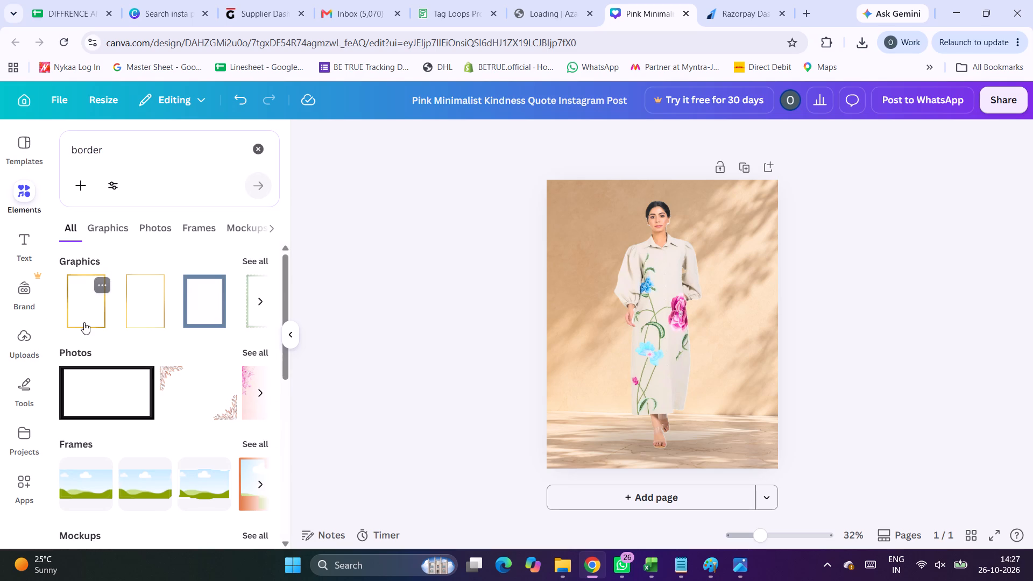
Enlarge the gold frame to the full page height and place it along the page's right edge.
{"action": "left_click_drag", "start_coordinate": [700, 303], "coordinate": [660, 281]}
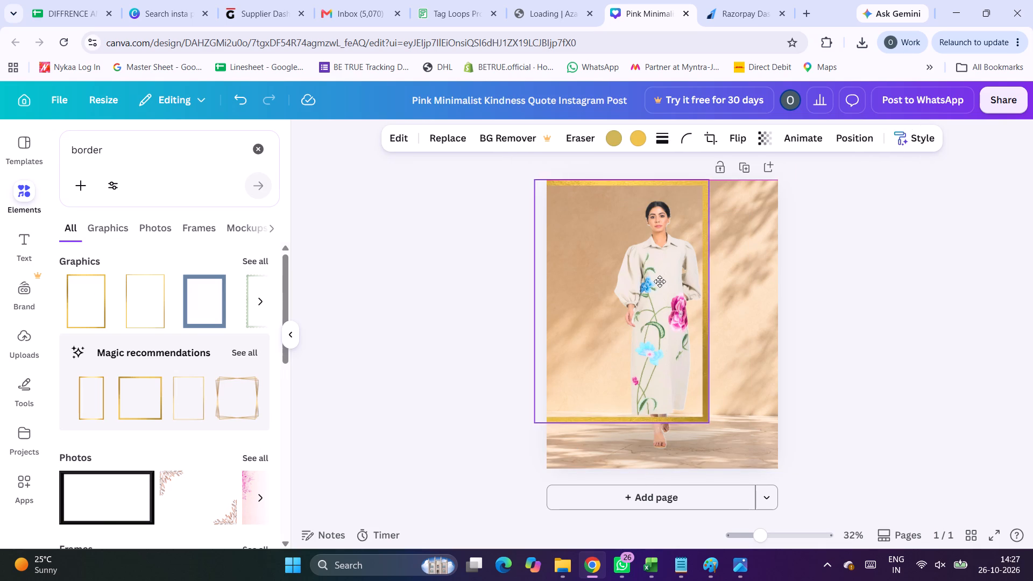
{"action": "left_click_drag", "start_coordinate": [660, 281], "coordinate": [677, 280]}
{"action": "left_click_drag", "start_coordinate": [677, 280], "coordinate": [671, 281]}
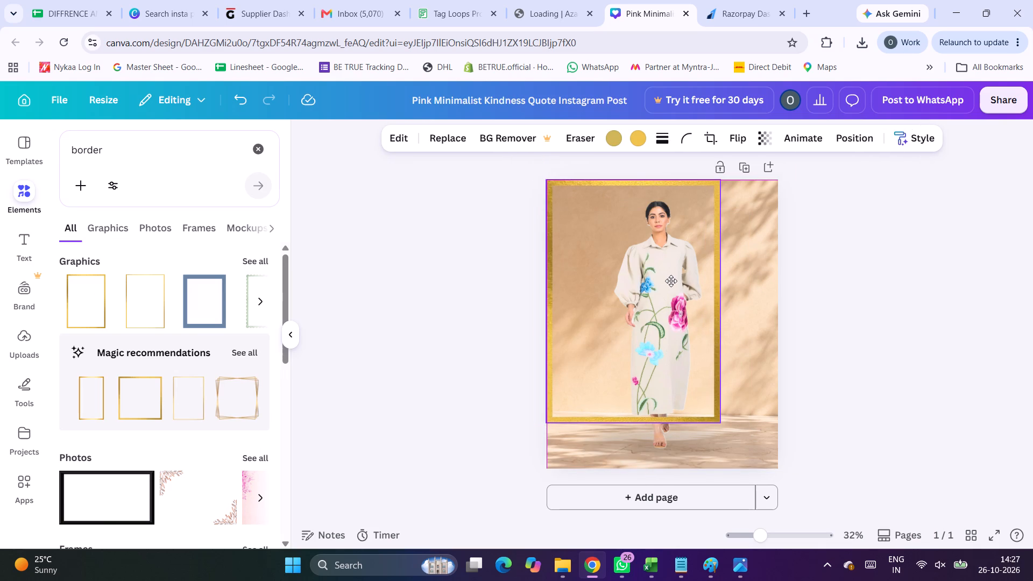
{"action": "left_click_drag", "start_coordinate": [671, 281], "coordinate": [672, 282]}
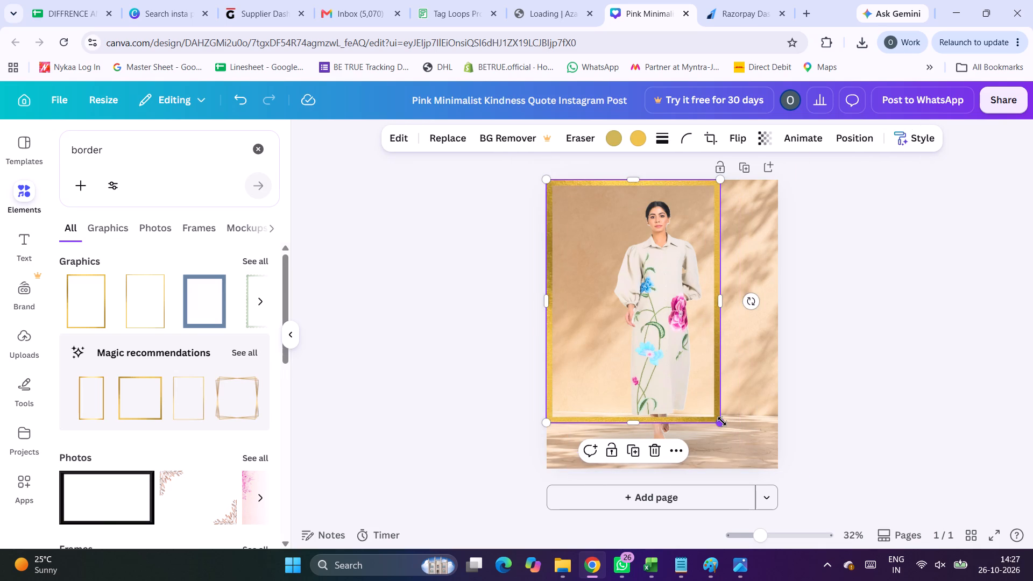
{"action": "left_click_drag", "start_coordinate": [722, 421], "coordinate": [789, 444]}
{"action": "left_click_drag", "start_coordinate": [680, 405], "coordinate": [707, 401]}
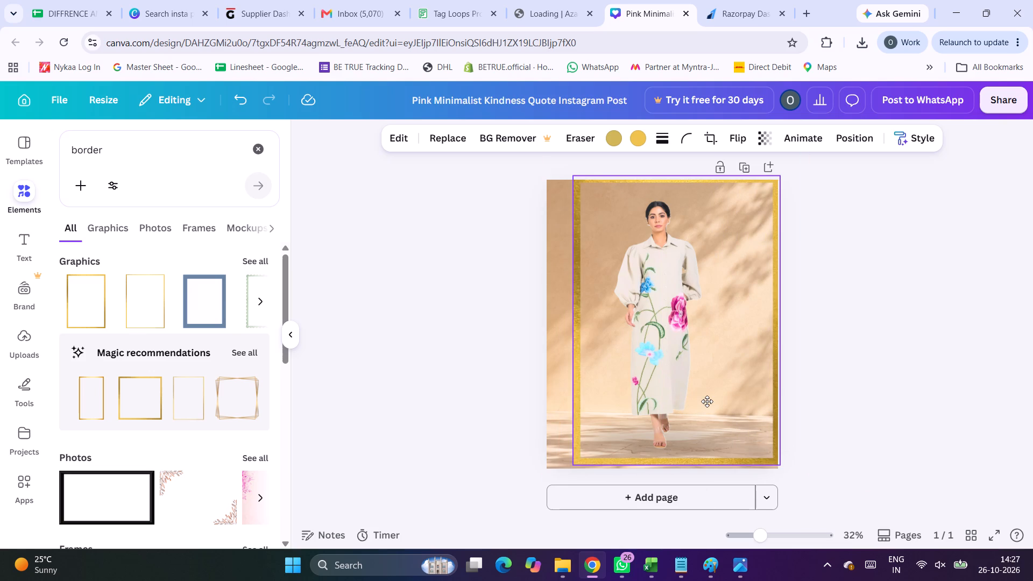
{"action": "left_click_drag", "start_coordinate": [707, 401], "coordinate": [699, 401]}
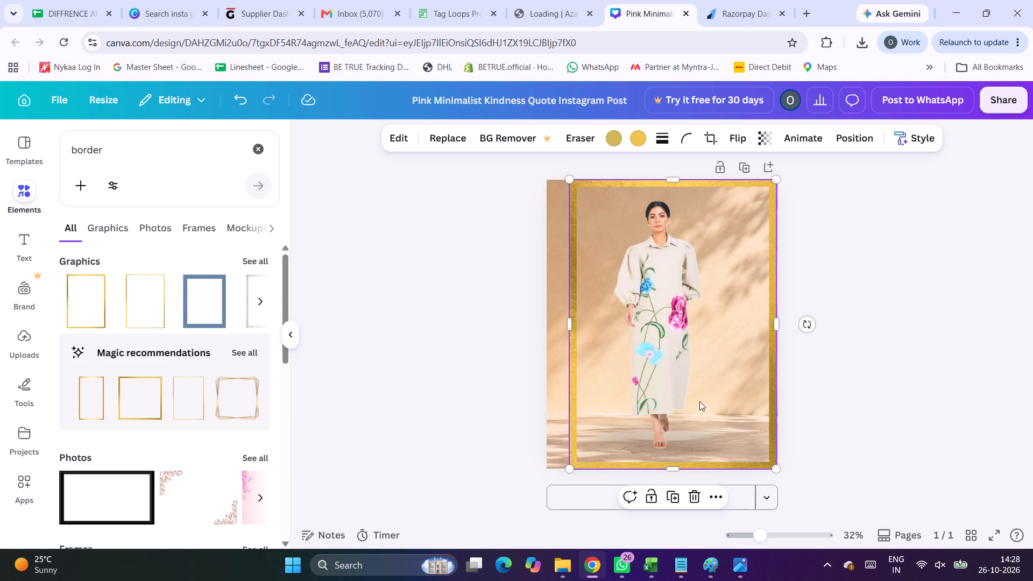
Duplicate the gold frame and place the copy so only its right-hand bar covers the page's left edge.
{"action": "key", "text": "ctrl+c"}
{"action": "key", "text": "ctrl+v"}
{"action": "left_click_drag", "start_coordinate": [730, 402], "coordinate": [551, 415]}
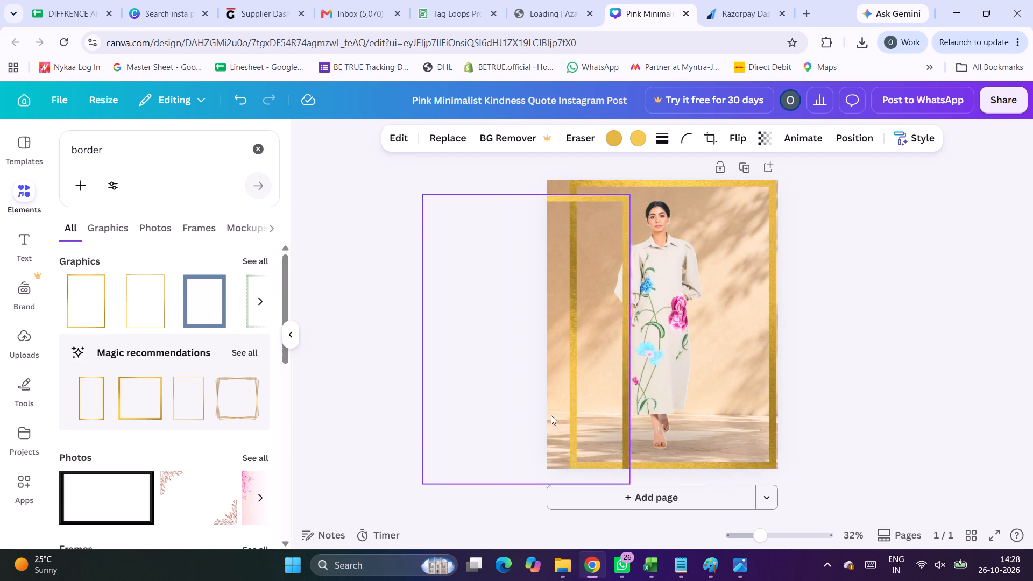
{"action": "left_click_drag", "start_coordinate": [551, 415], "coordinate": [508, 399]}
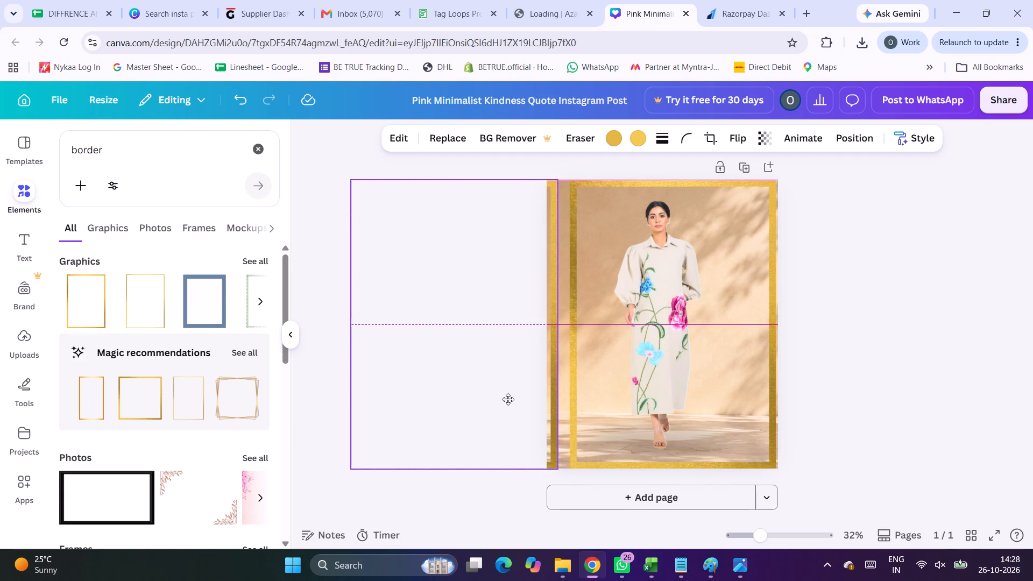
{"action": "left_click_drag", "start_coordinate": [508, 399], "coordinate": [504, 400]}
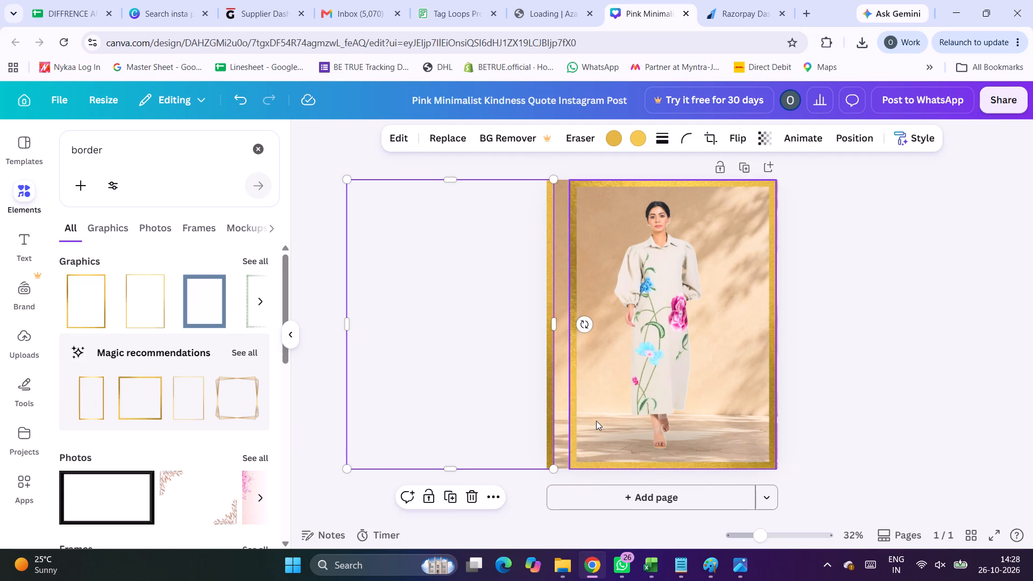
Enlarge the original gold frame from its lower-left corner until it extends past the page's left and bottom edges.
{"action": "left_click", "coordinate": [596, 421]}
{"action": "left_click_drag", "start_coordinate": [569, 466], "coordinate": [512, 492]}
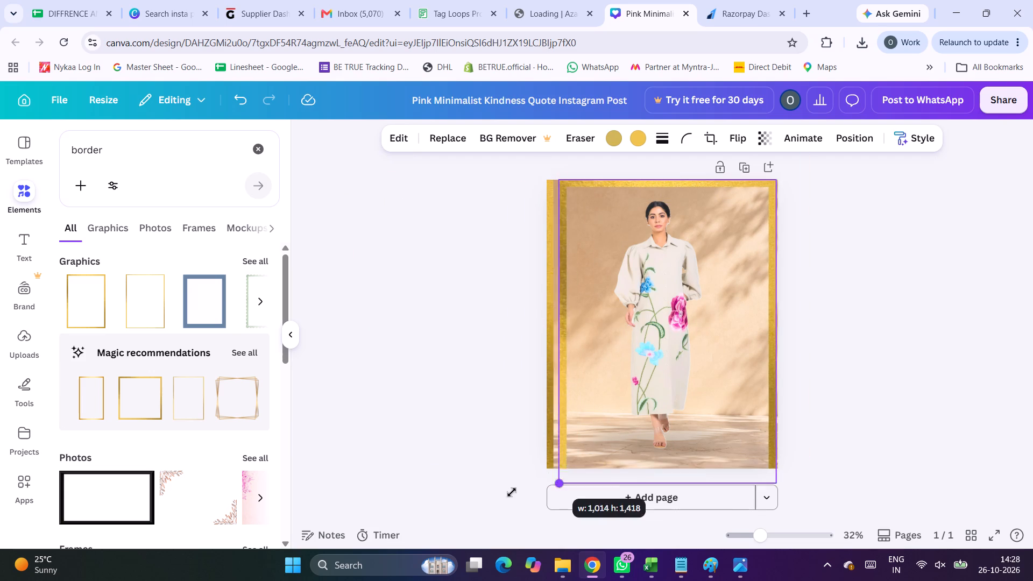
{"action": "left_click_drag", "start_coordinate": [512, 492], "coordinate": [496, 502]}
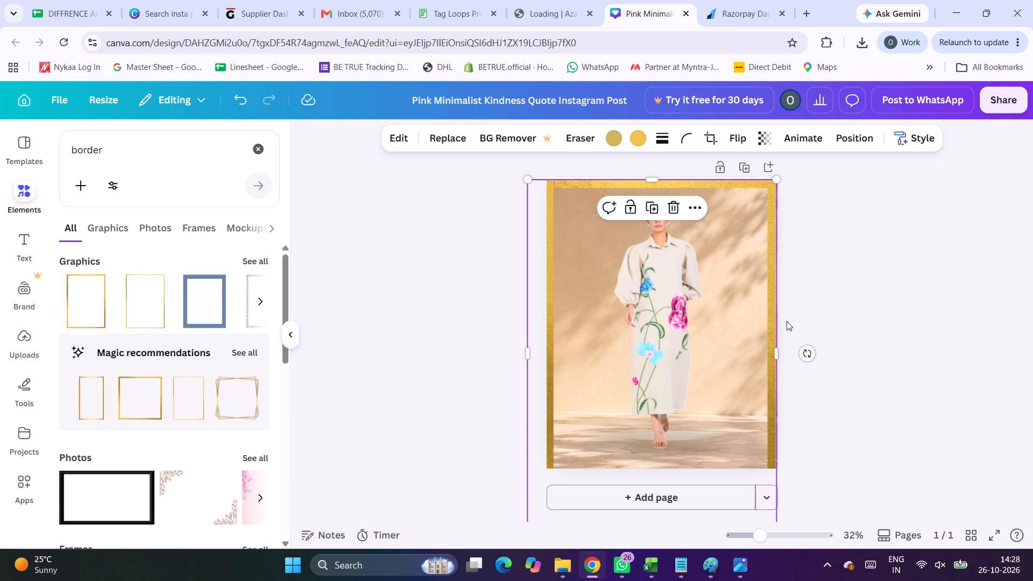
{"action": "left_click", "coordinate": [852, 288]}
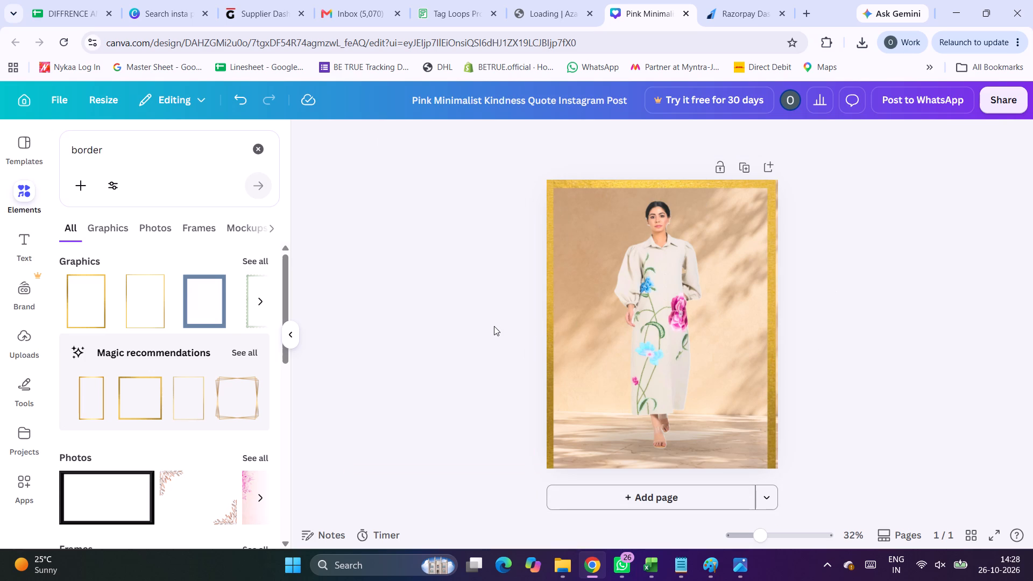
Duplicate the left-edge gold frame, widen the copy to about 1,056 px and place its top bar along the page's bottom edge.
{"action": "left_click", "coordinate": [548, 332]}
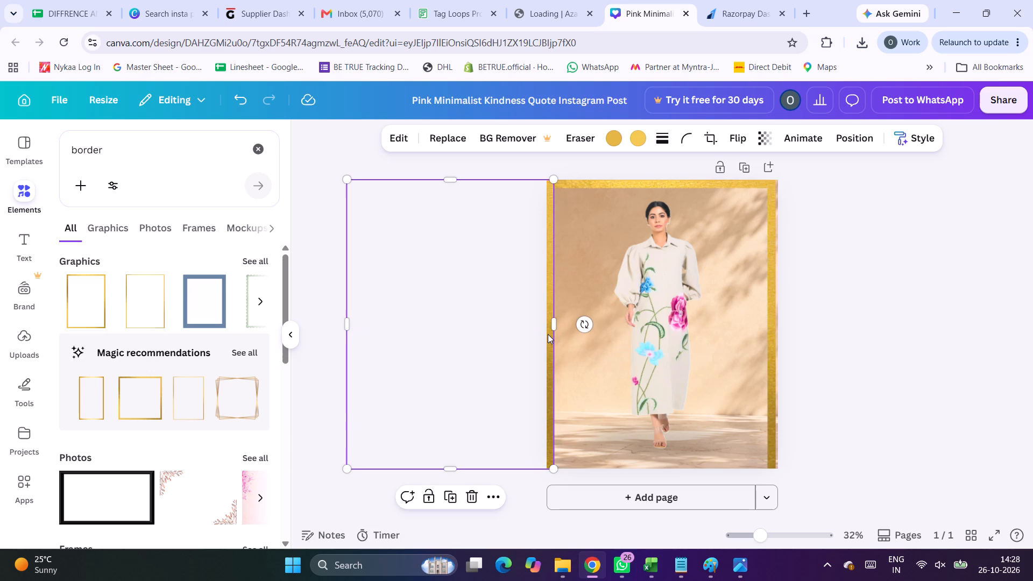
{"action": "key", "text": "ctrl+c"}
{"action": "key", "text": "ctrl+v"}
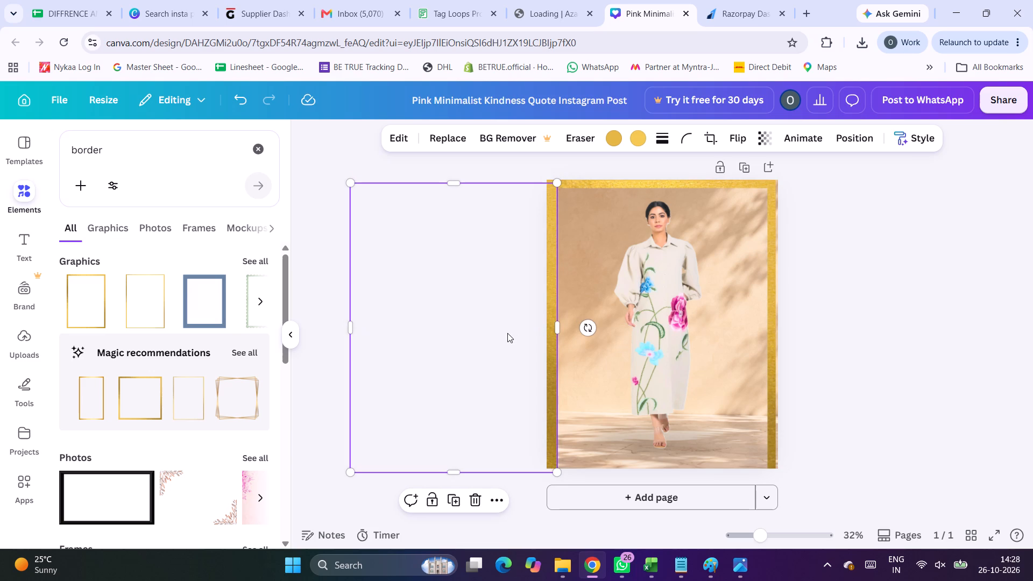
{"action": "left_click_drag", "start_coordinate": [507, 333], "coordinate": [667, 449]}
{"action": "left_click", "coordinate": [667, 449]}
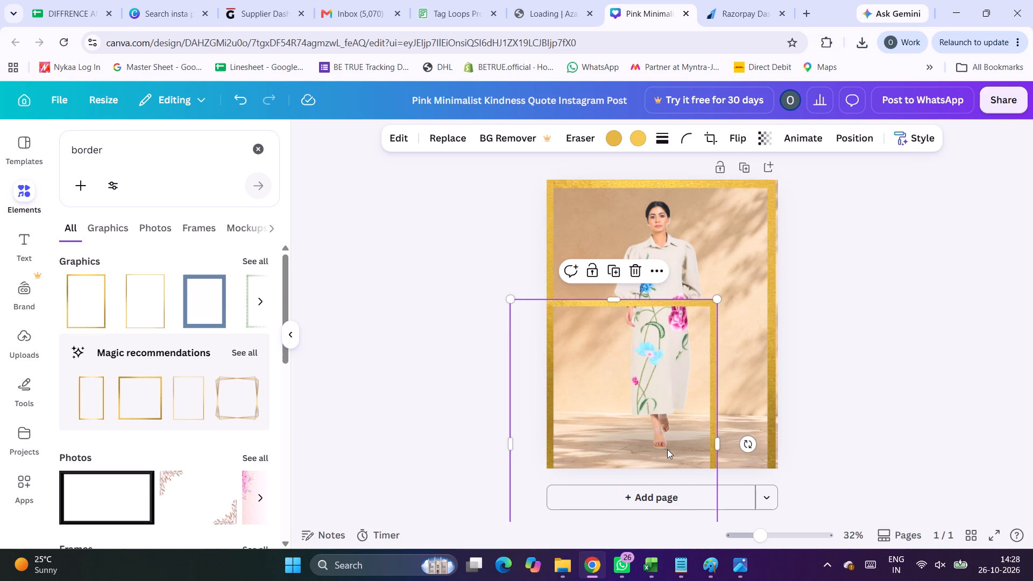
{"action": "left_click_drag", "start_coordinate": [588, 349], "coordinate": [628, 511]}
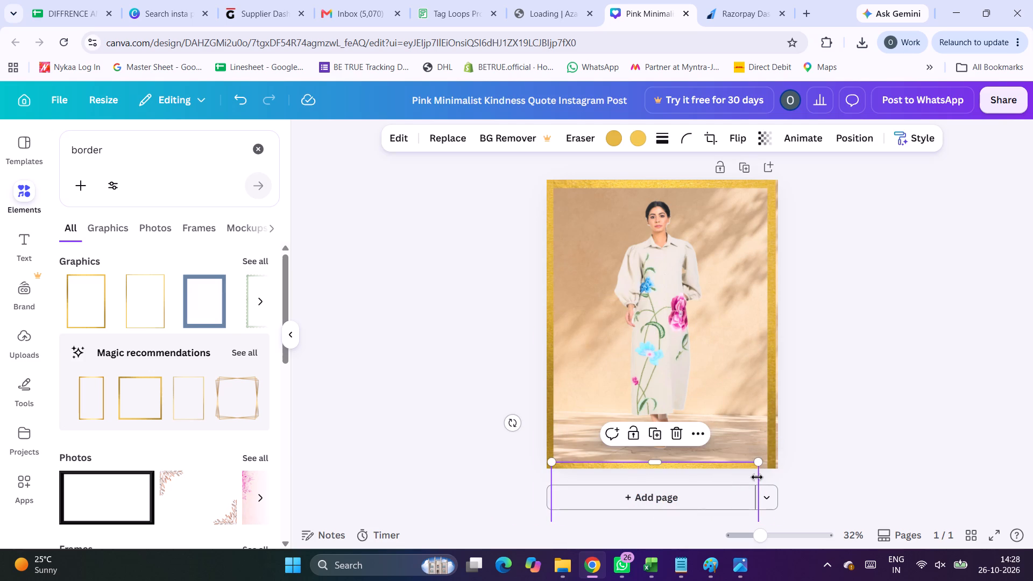
{"action": "left_click_drag", "start_coordinate": [757, 477], "coordinate": [777, 477]}
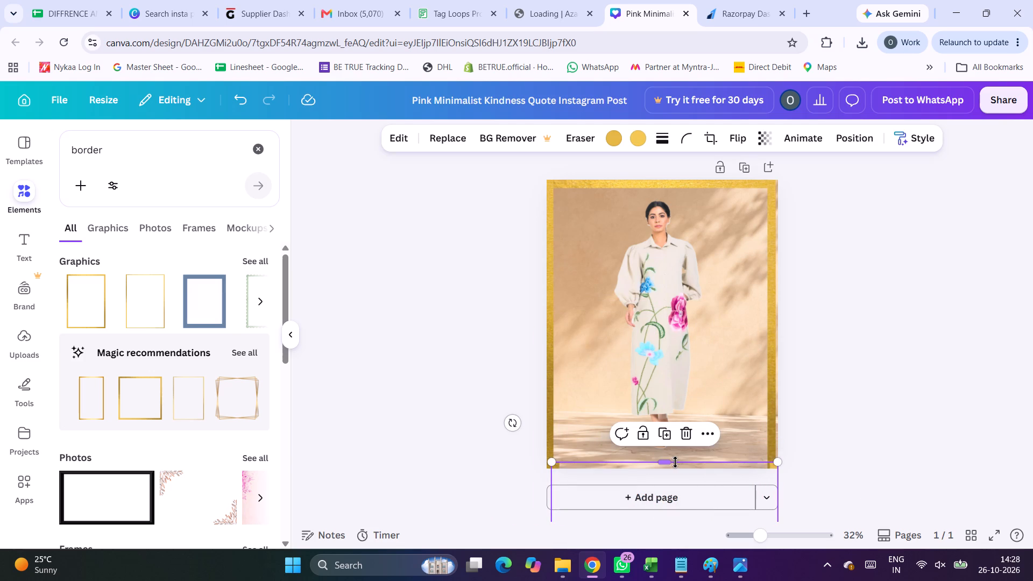
{"action": "left_click_drag", "start_coordinate": [670, 462], "coordinate": [670, 451]}
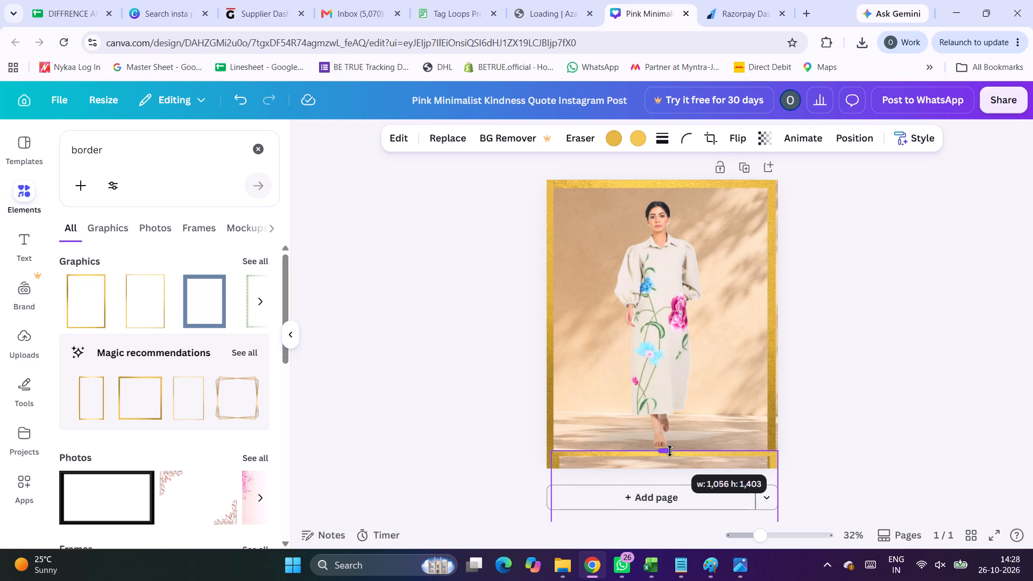
{"action": "left_click_drag", "start_coordinate": [670, 451], "coordinate": [670, 439]}
{"action": "left_click_drag", "start_coordinate": [693, 452], "coordinate": [693, 459]}
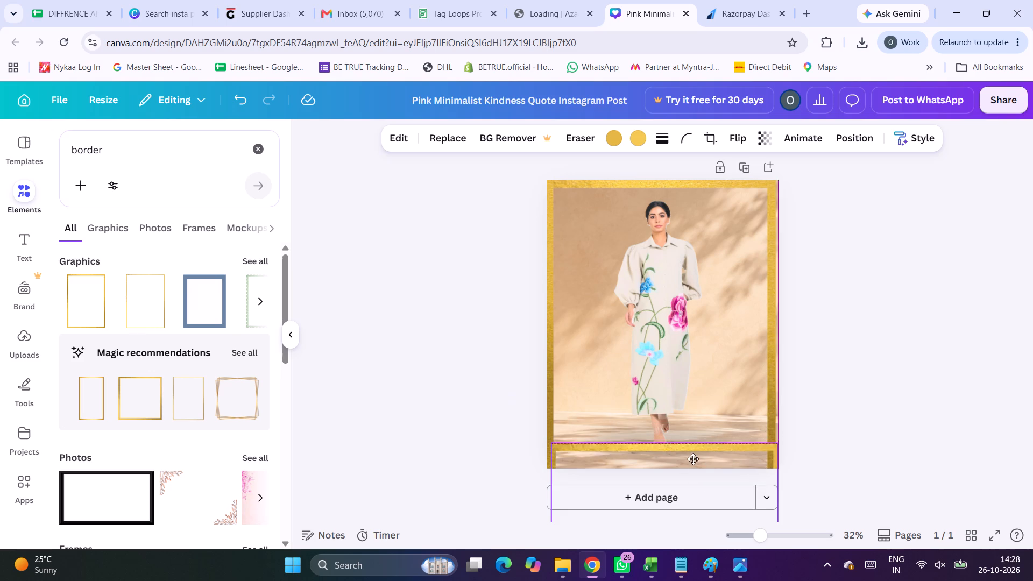
{"action": "left_click_drag", "start_coordinate": [693, 459], "coordinate": [693, 474]}
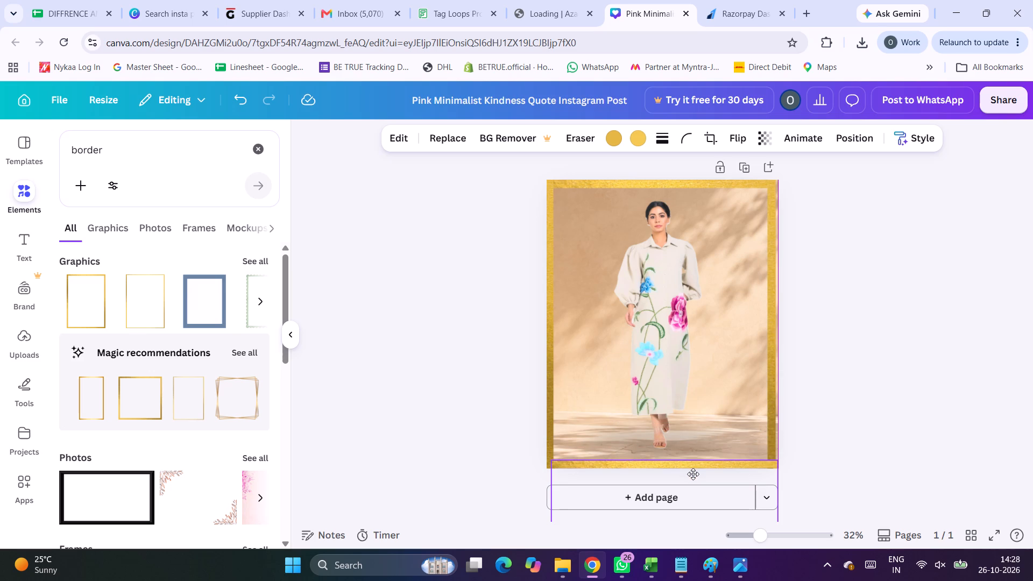
{"action": "left_click_drag", "start_coordinate": [693, 474], "coordinate": [691, 474]}
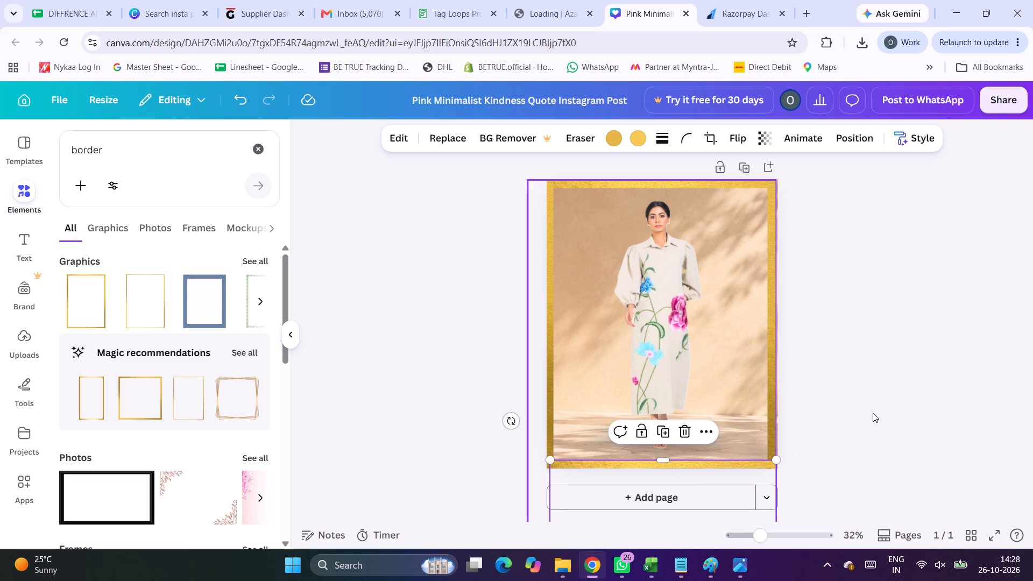
{"action": "left_click", "coordinate": [873, 413]}
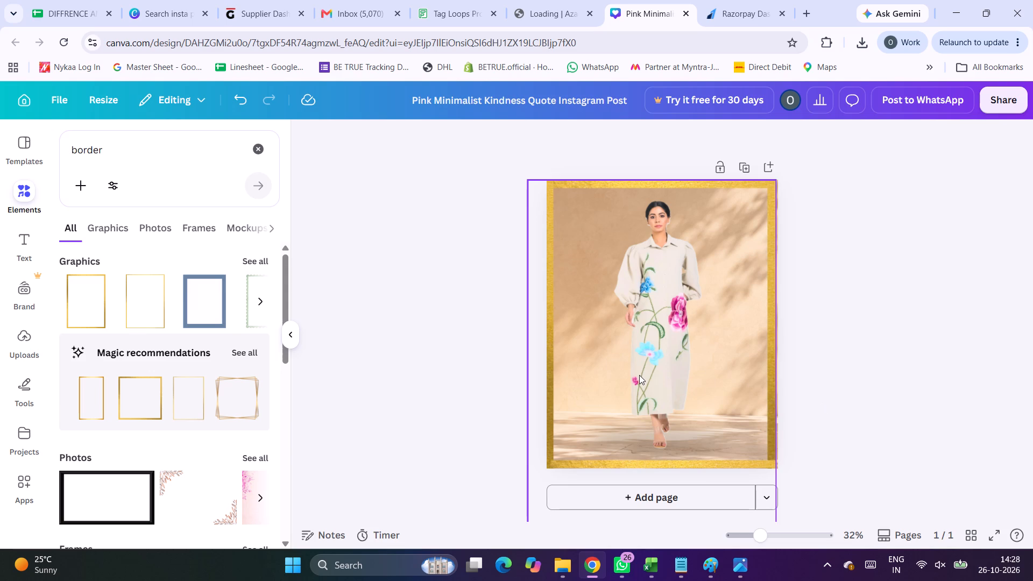
Search the elements for blur and add the black blurred rectangle graphic to the page.
{"action": "triple_click", "coordinate": [128, 154]}
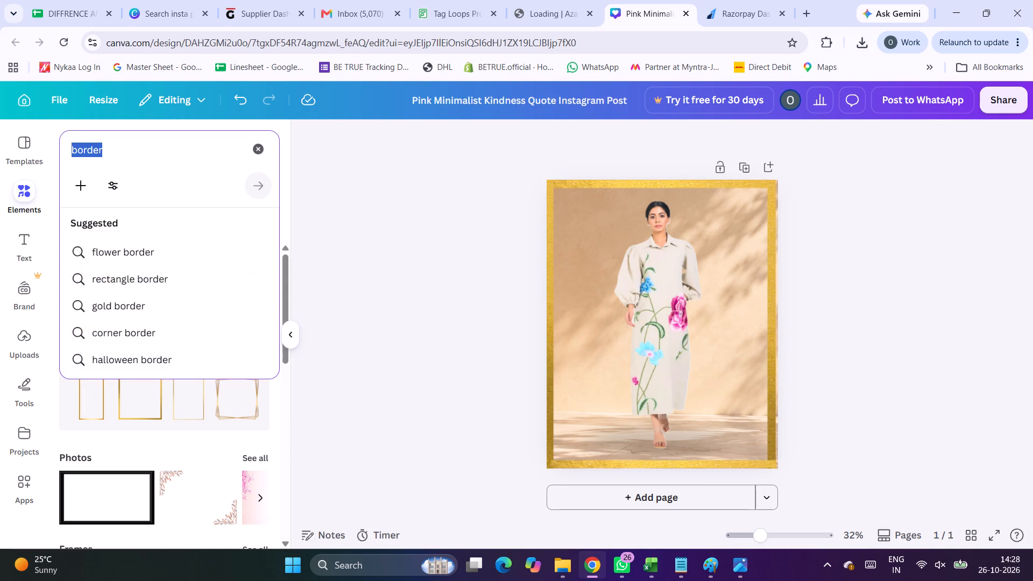
{"action": "type", "text": "blur"}
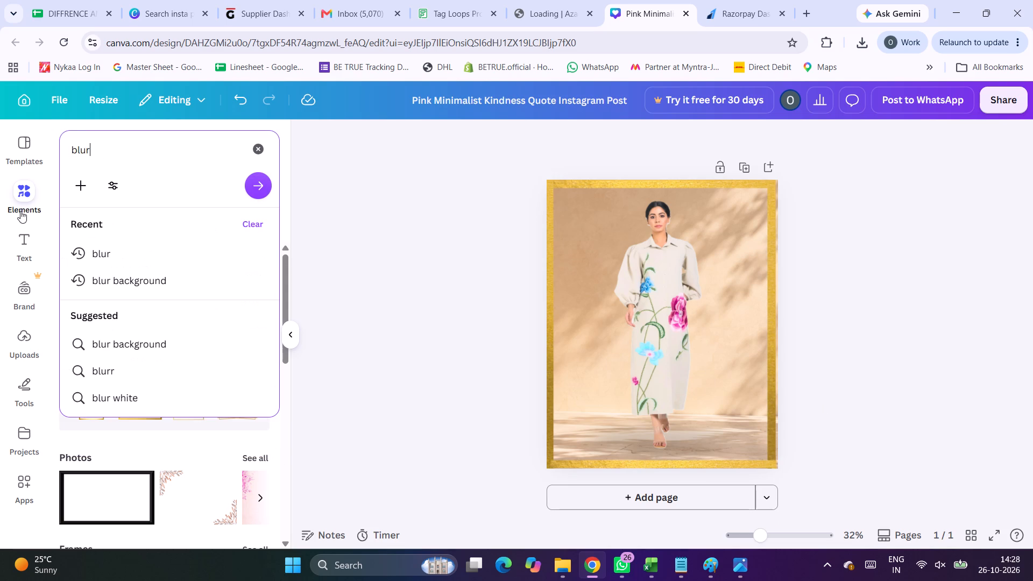
{"action": "key", "text": "Return"}
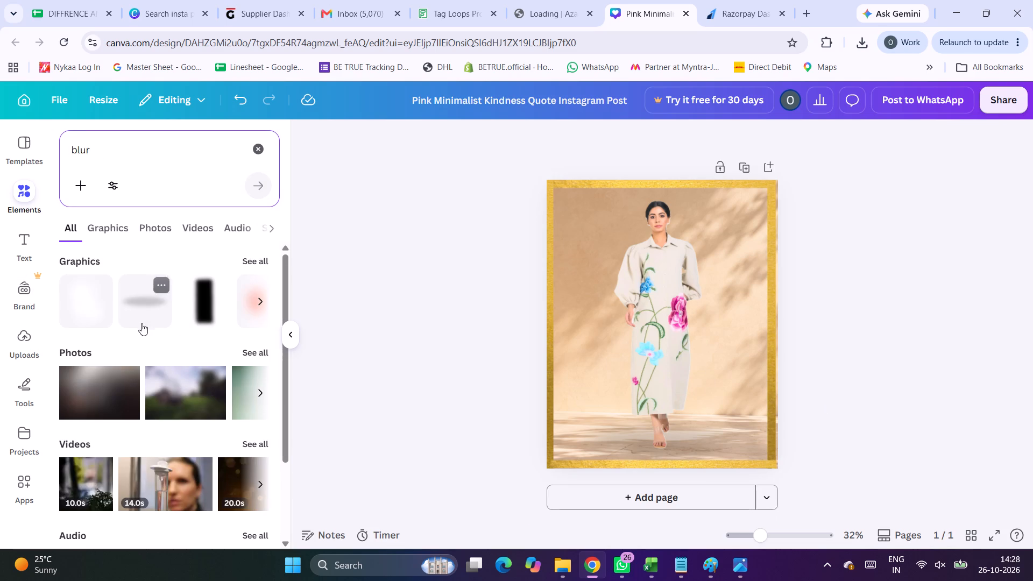
{"action": "left_click", "coordinate": [205, 317]}
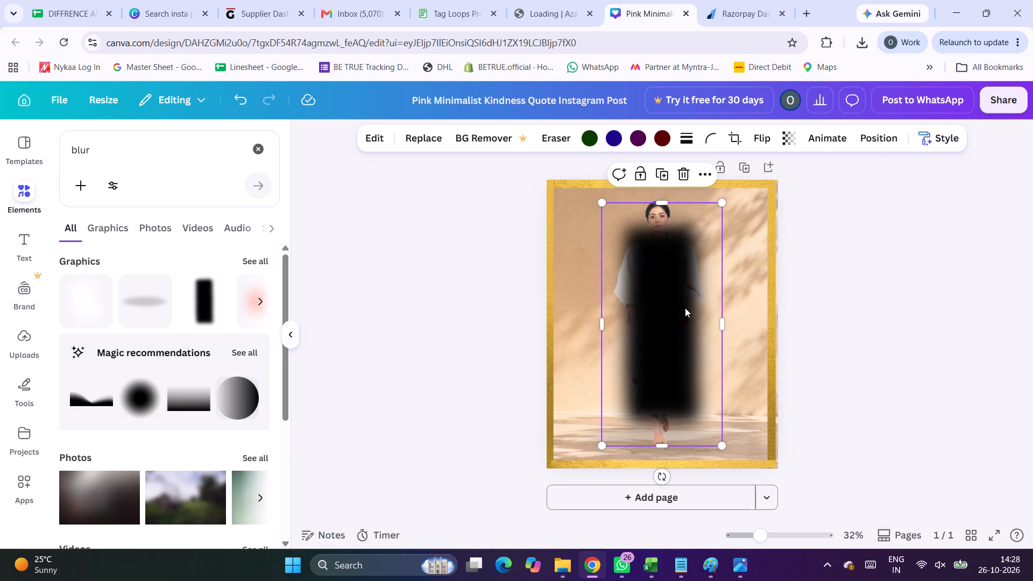
Rotate the black blur to 90°, enlarge it to about 848 by 1,714 px and place it across the page's lower part.
{"action": "left_click_drag", "start_coordinate": [662, 481], "coordinate": [519, 323]}
{"action": "left_click_drag", "start_coordinate": [696, 309], "coordinate": [682, 367]}
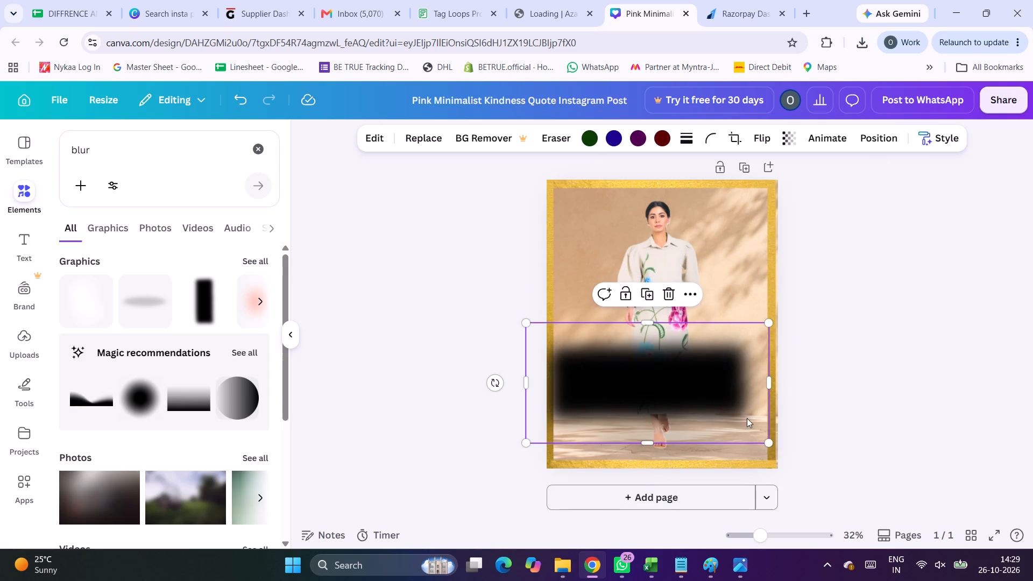
{"action": "left_click_drag", "start_coordinate": [766, 445], "coordinate": [806, 501]}
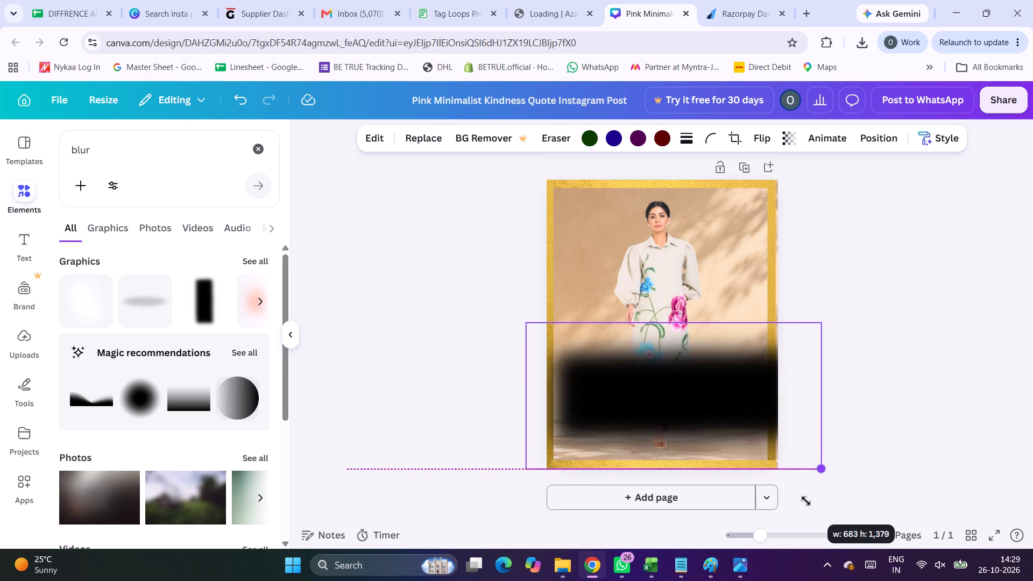
{"action": "left_click_drag", "start_coordinate": [806, 501], "coordinate": [876, 533]}
{"action": "left_click_drag", "start_coordinate": [709, 429], "coordinate": [659, 480]}
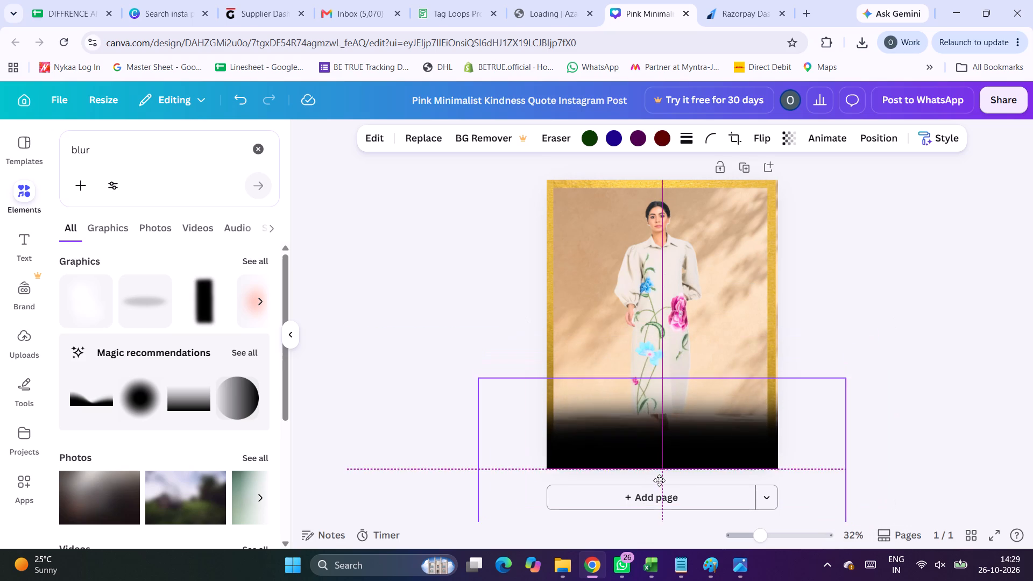
{"action": "left_click_drag", "start_coordinate": [659, 480], "coordinate": [657, 469]}
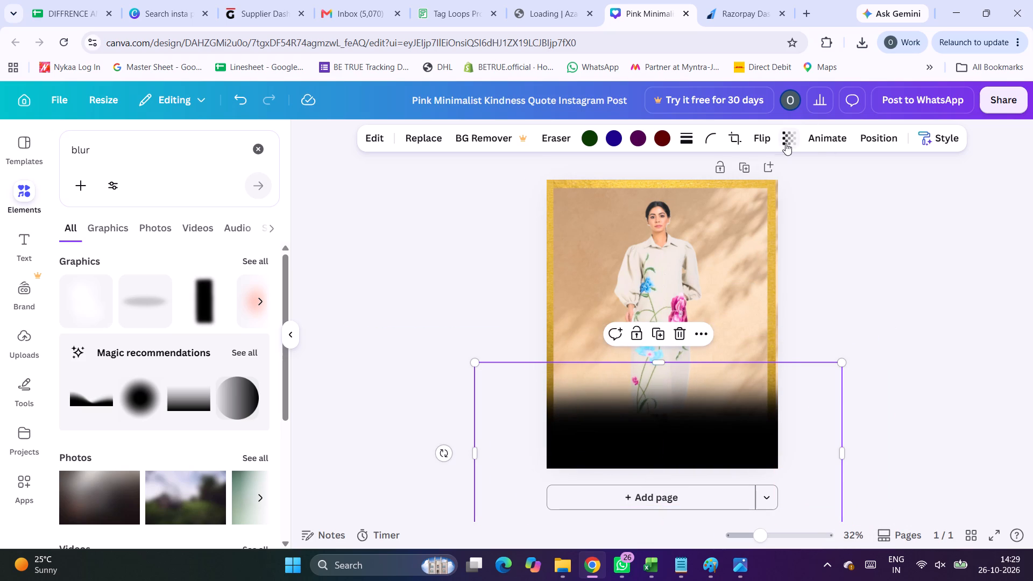
Lower the black blur's opacity until it is only a soft shade over the model's feet and floor.
{"action": "left_click", "coordinate": [786, 143]}
{"action": "left_click_drag", "start_coordinate": [804, 196], "coordinate": [734, 212]}
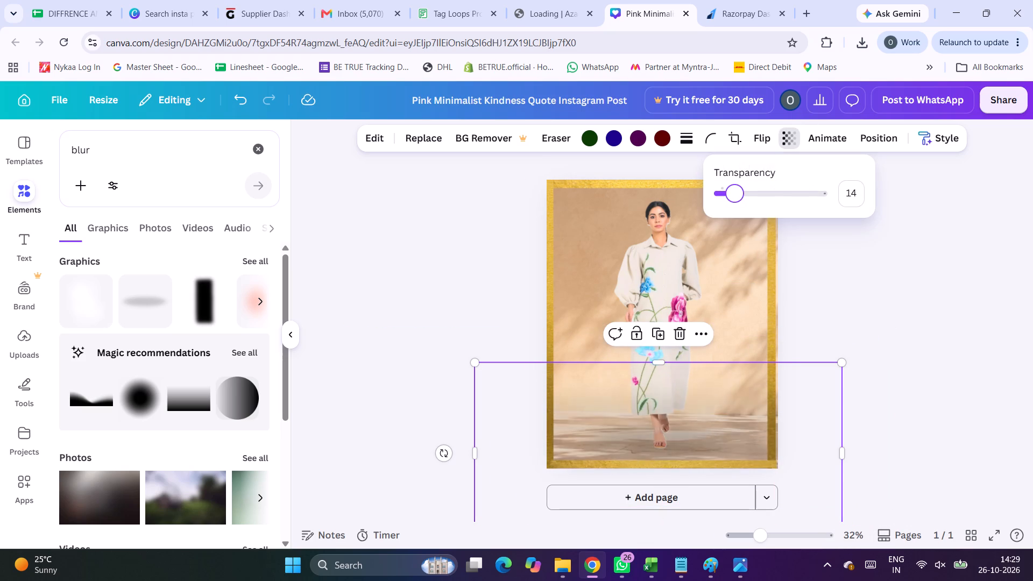
{"action": "left_click_drag", "start_coordinate": [734, 212], "coordinate": [751, 212]}
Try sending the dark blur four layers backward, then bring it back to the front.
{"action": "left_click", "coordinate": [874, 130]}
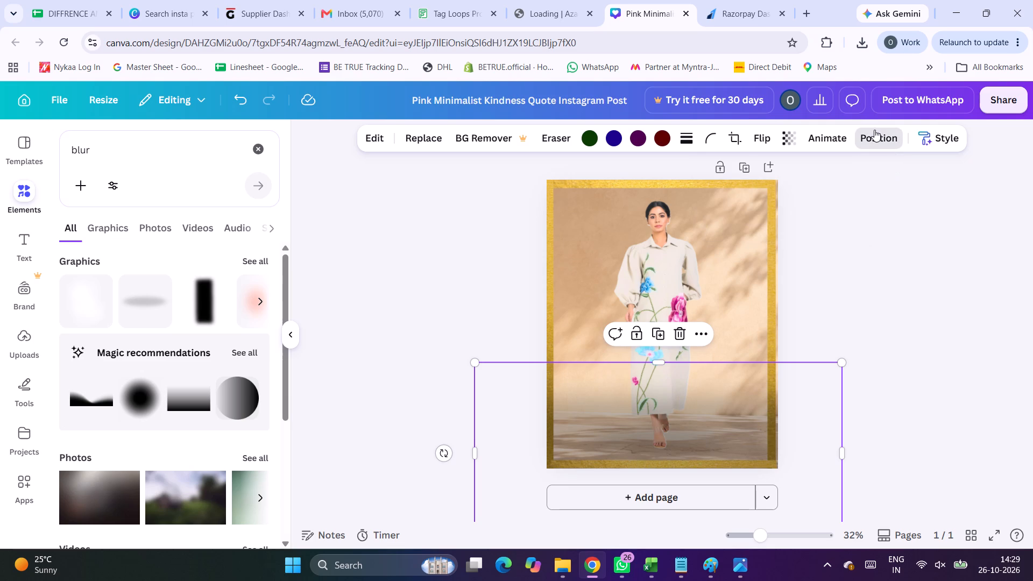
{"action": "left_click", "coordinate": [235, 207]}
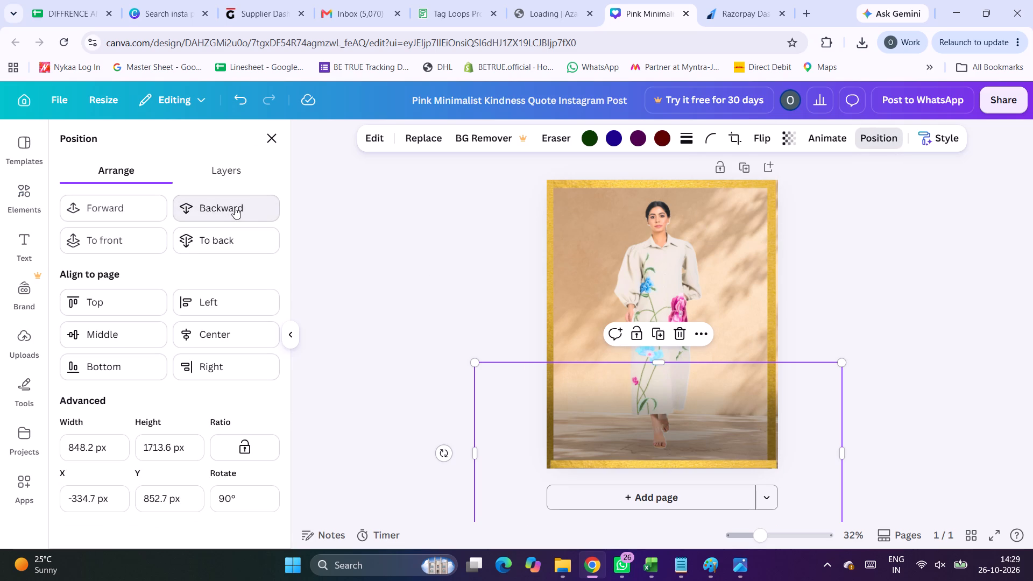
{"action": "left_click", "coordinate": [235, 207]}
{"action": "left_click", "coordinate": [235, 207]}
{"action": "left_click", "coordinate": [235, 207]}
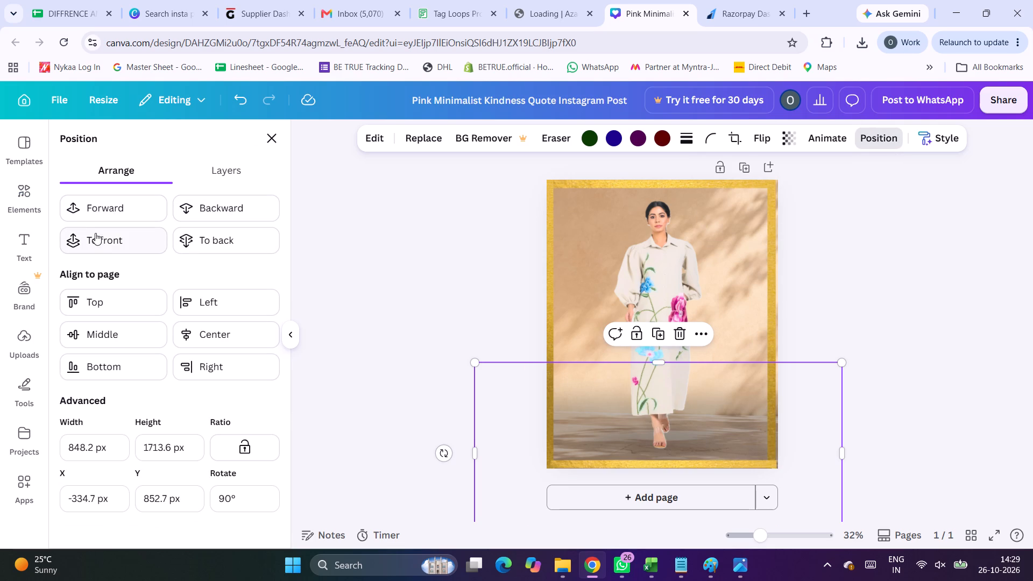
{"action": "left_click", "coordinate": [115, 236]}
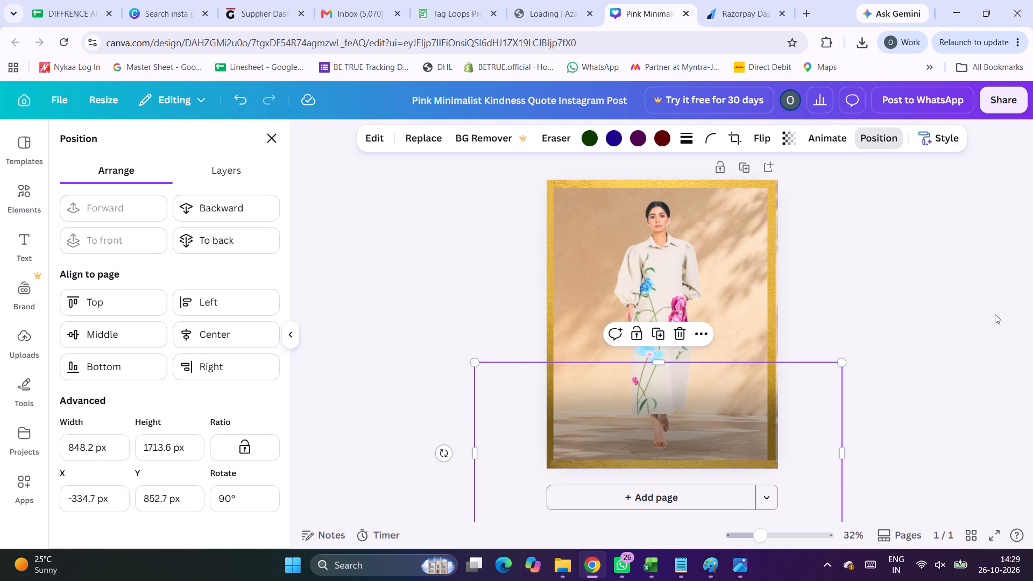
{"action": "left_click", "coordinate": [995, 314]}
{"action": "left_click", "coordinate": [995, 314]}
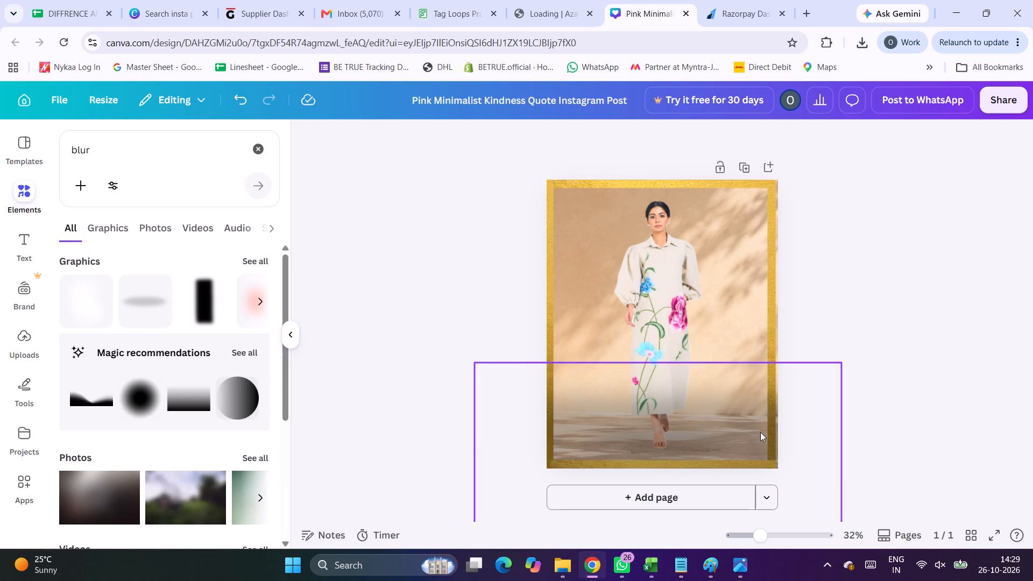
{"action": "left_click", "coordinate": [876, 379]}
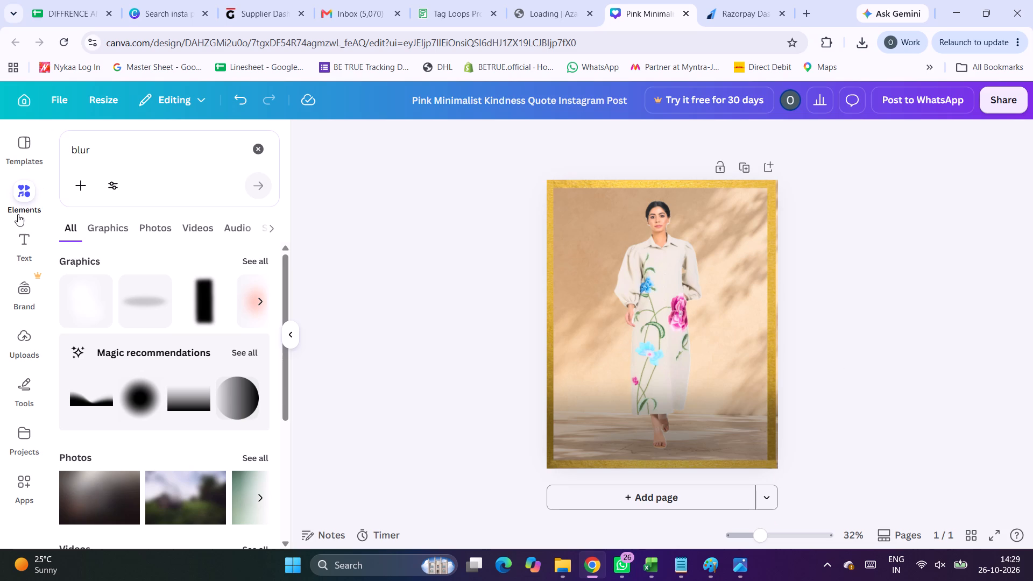
Narrow the dark blur to the space between the gold side bars and shorten it to about 457 px, ending above the bottom bar.
{"action": "left_click", "coordinate": [23, 233]}
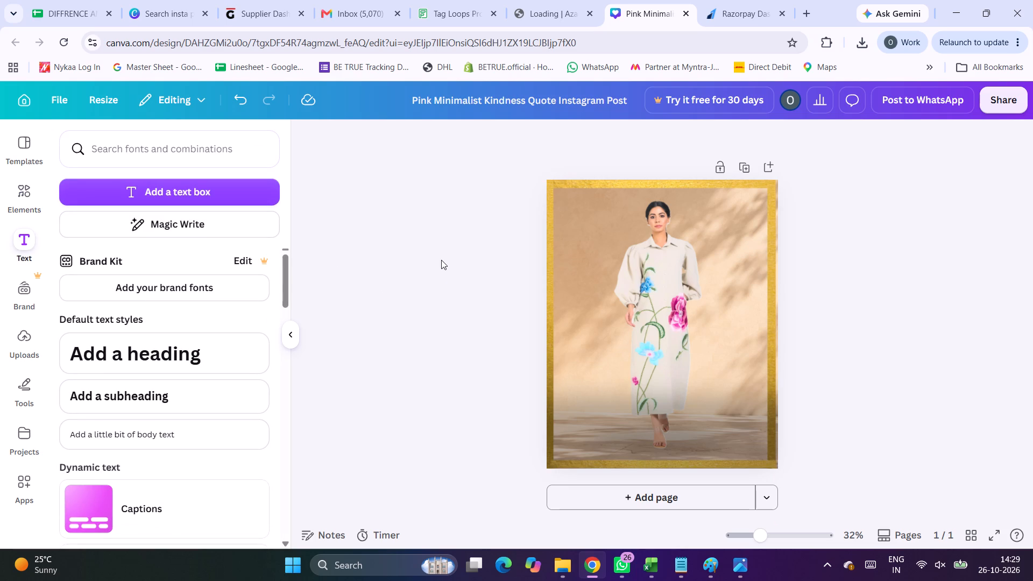
{"action": "left_click", "coordinate": [767, 427]}
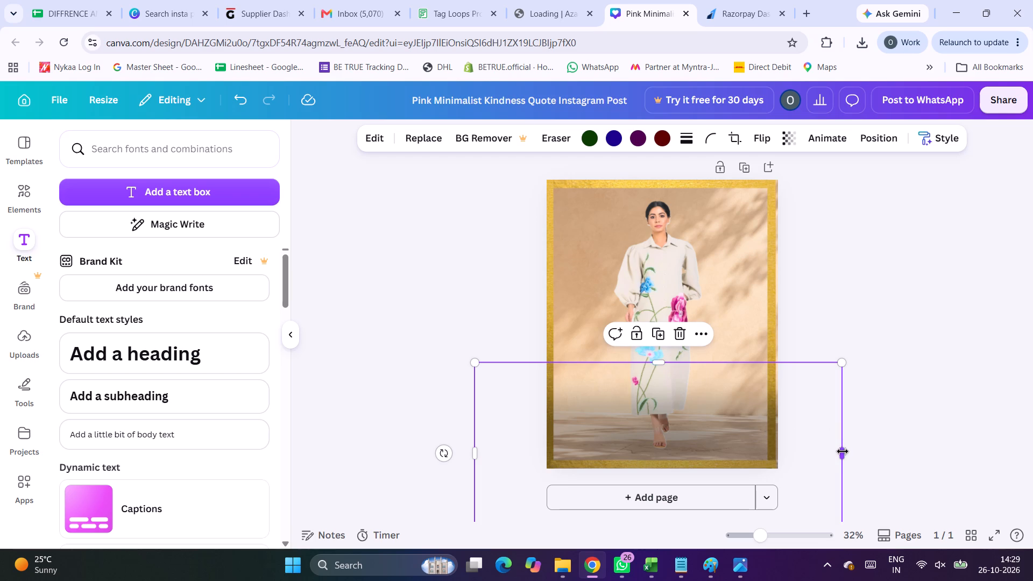
{"action": "left_click_drag", "start_coordinate": [843, 451], "coordinate": [750, 451]}
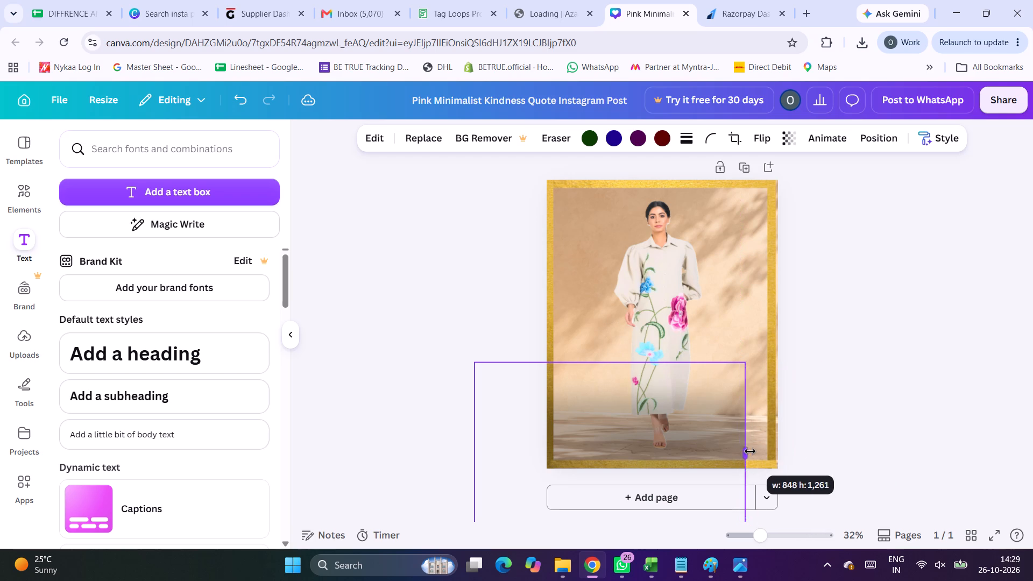
{"action": "left_click_drag", "start_coordinate": [750, 451], "coordinate": [766, 451]}
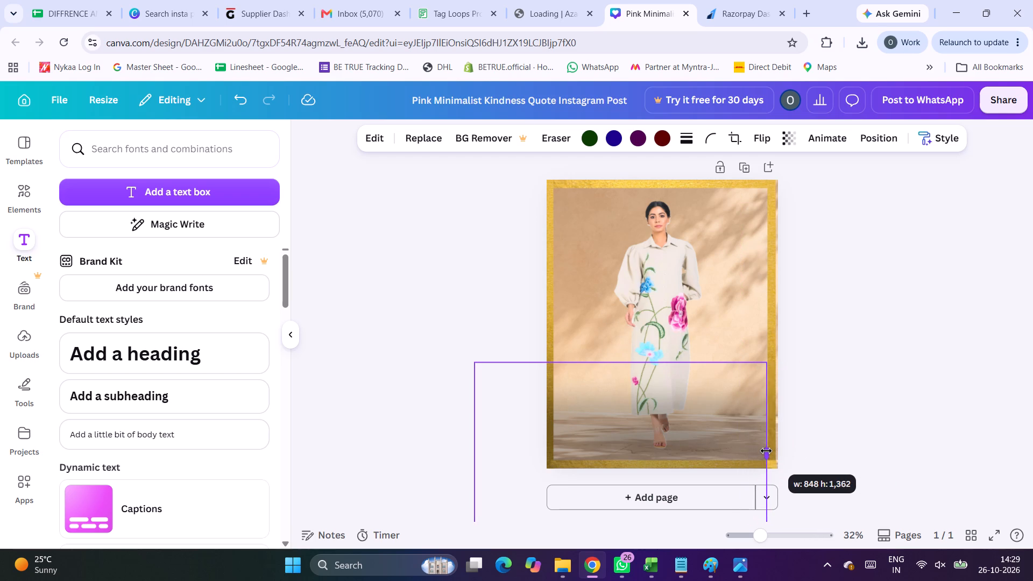
{"action": "left_click_drag", "start_coordinate": [766, 451], "coordinate": [768, 451]}
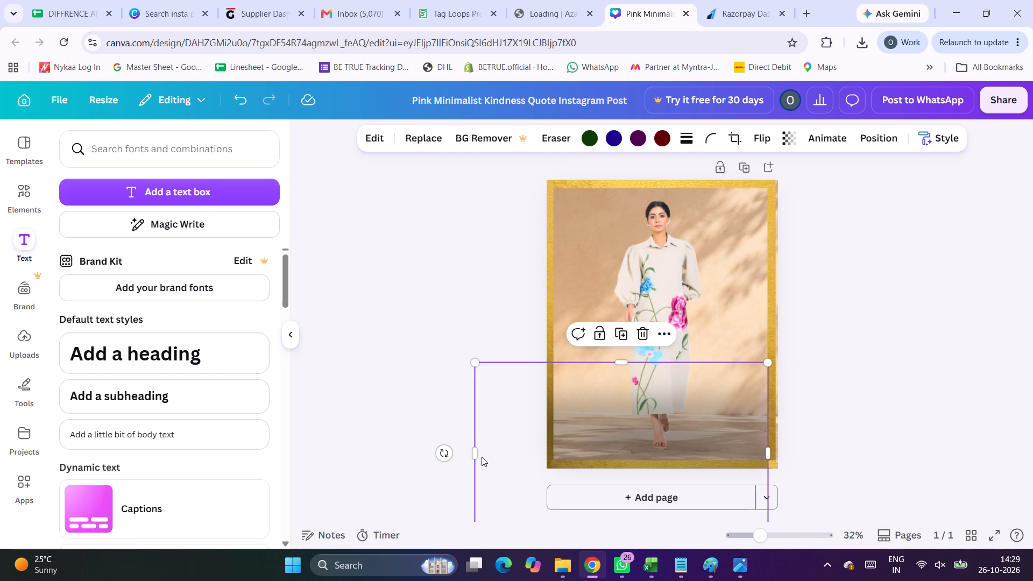
{"action": "left_click_drag", "start_coordinate": [475, 457], "coordinate": [558, 445]}
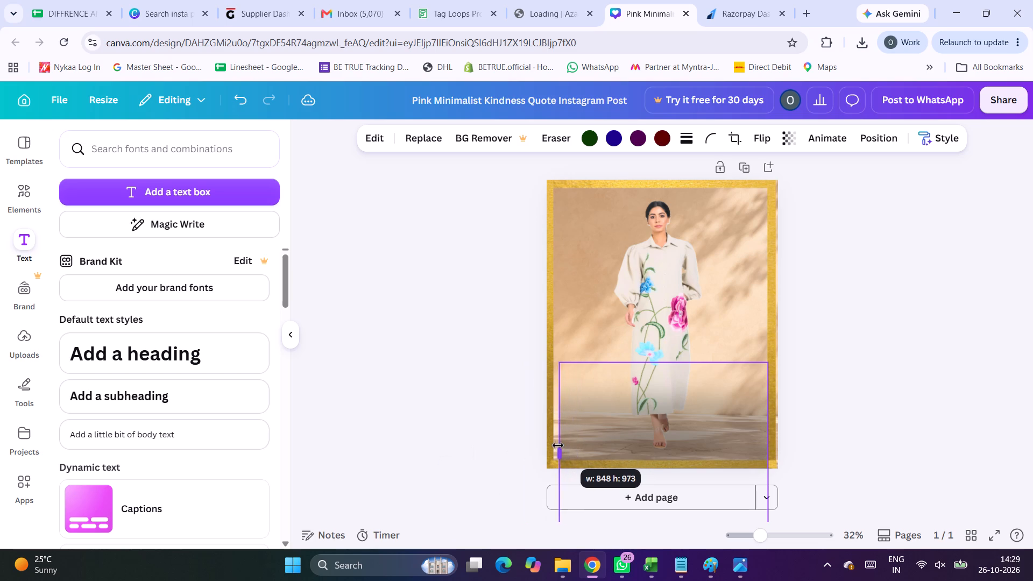
{"action": "left_click_drag", "start_coordinate": [558, 445], "coordinate": [555, 445]}
{"action": "scroll", "coordinate": [697, 499], "scroll_direction": "down", "scroll_amount": 2}
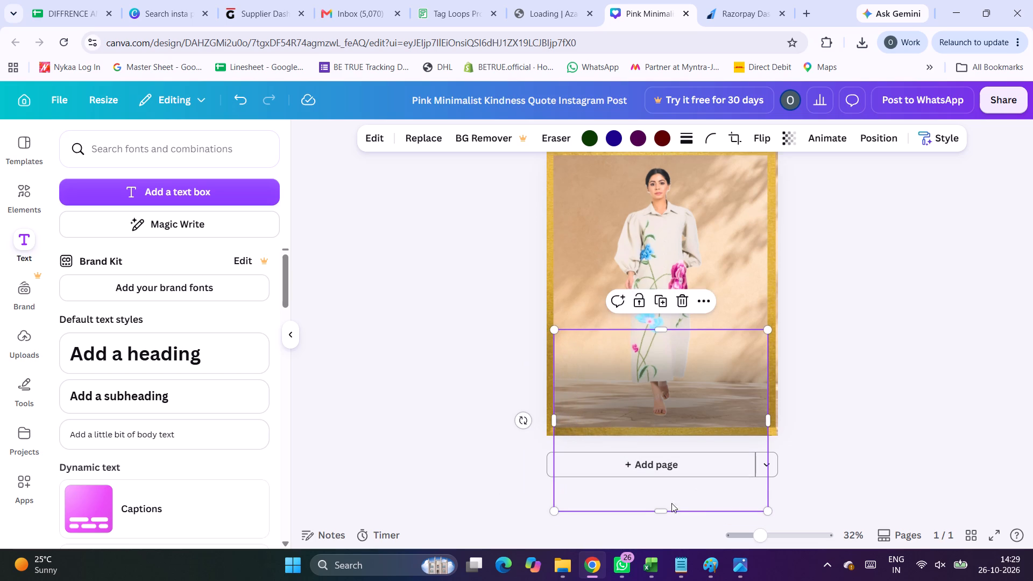
{"action": "left_click_drag", "start_coordinate": [659, 511], "coordinate": [657, 458]}
{"action": "left_click", "coordinate": [911, 434]}
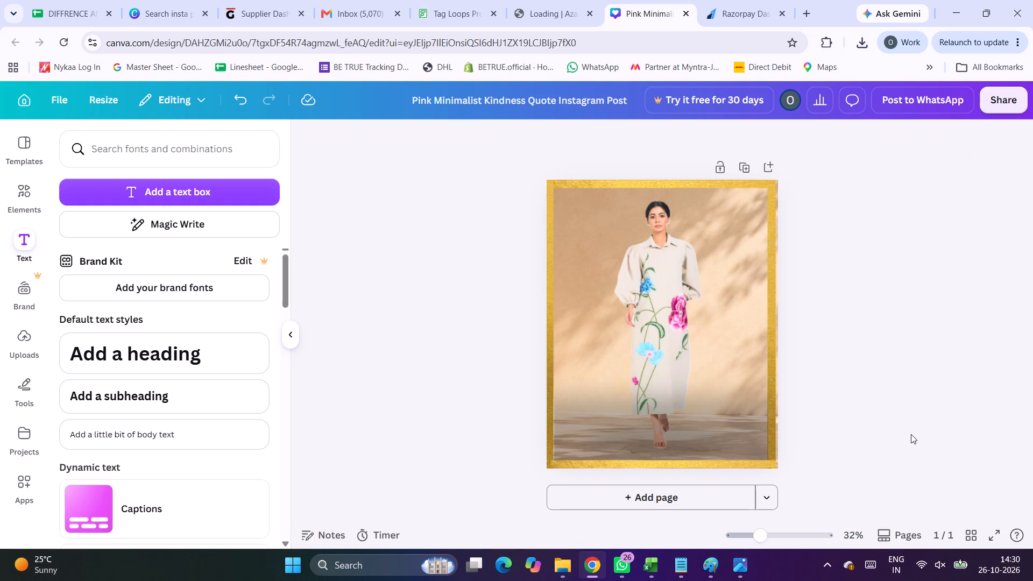
{"action": "left_click", "coordinate": [622, 420]}
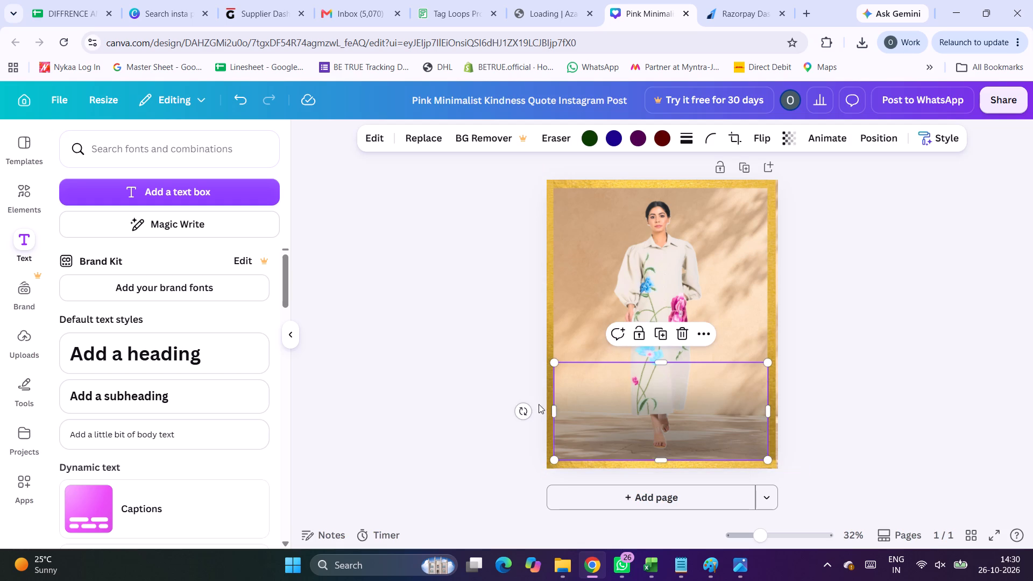
{"action": "left_click", "coordinate": [553, 412]}
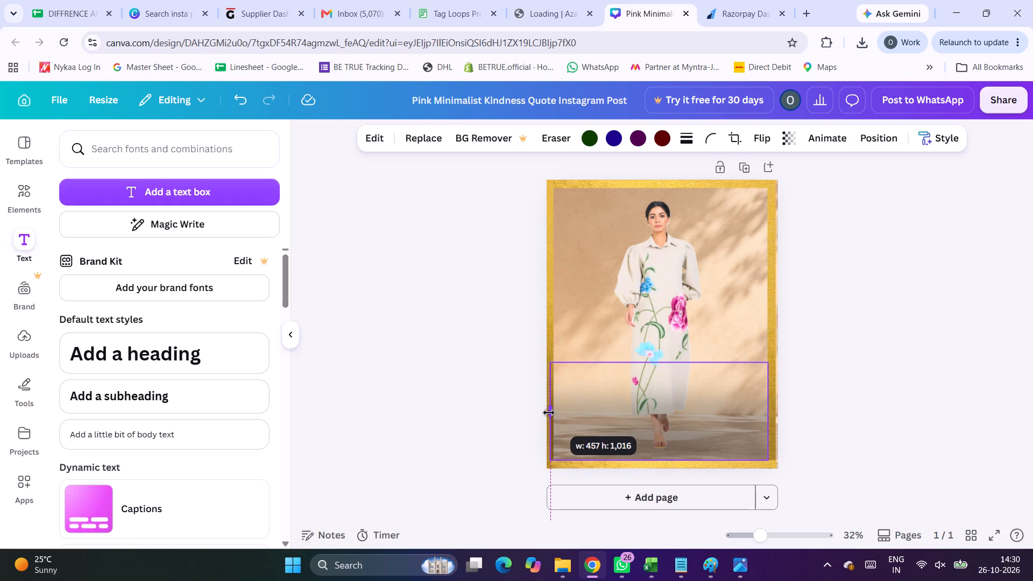
{"action": "left_click", "coordinate": [973, 382]}
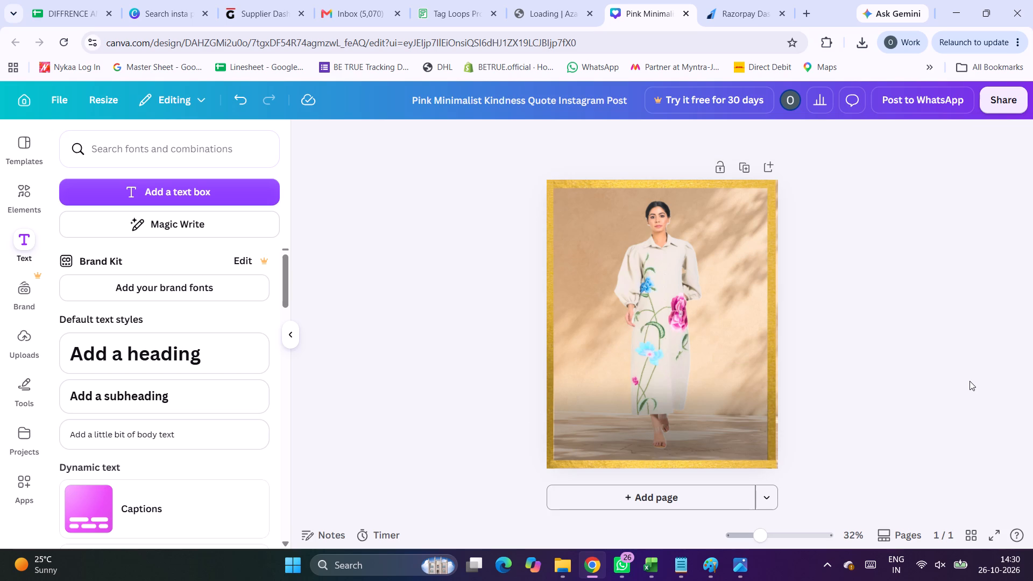
Start a search of the text fonts and combinations.
{"action": "left_click", "coordinate": [132, 153]}
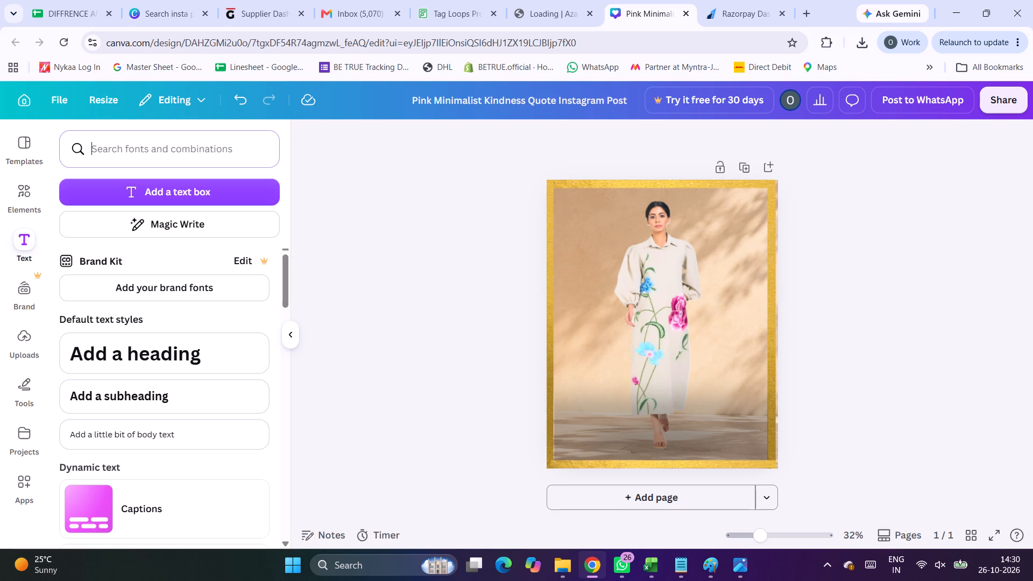
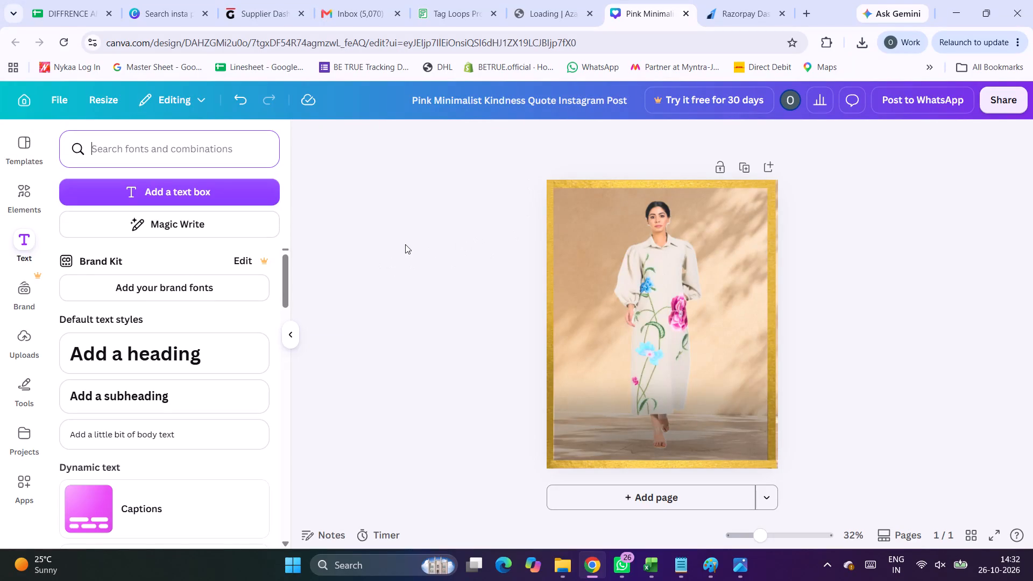
Add a new page after the beige-dress fashion post page.
{"action": "left_click", "coordinate": [661, 496]}
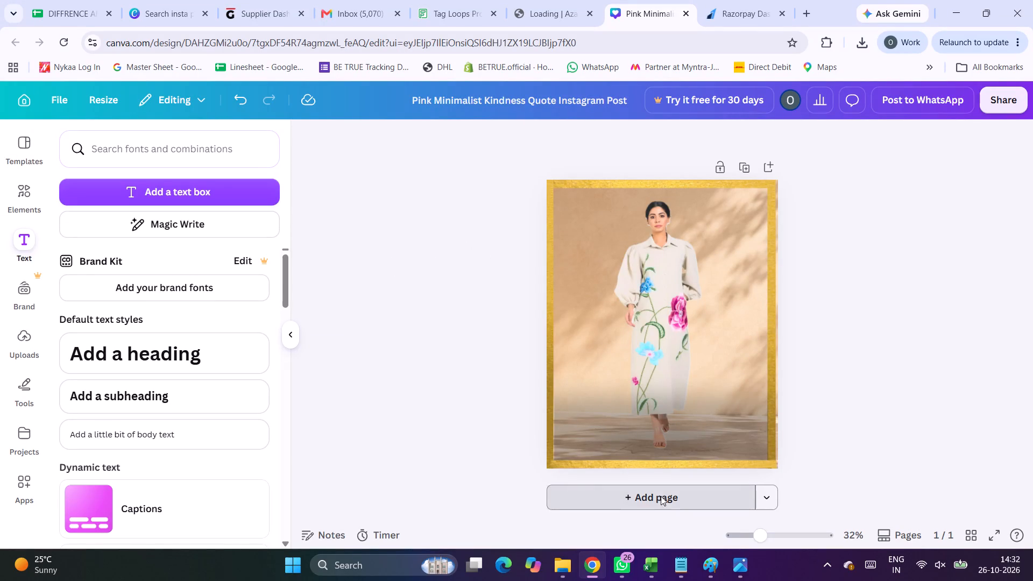
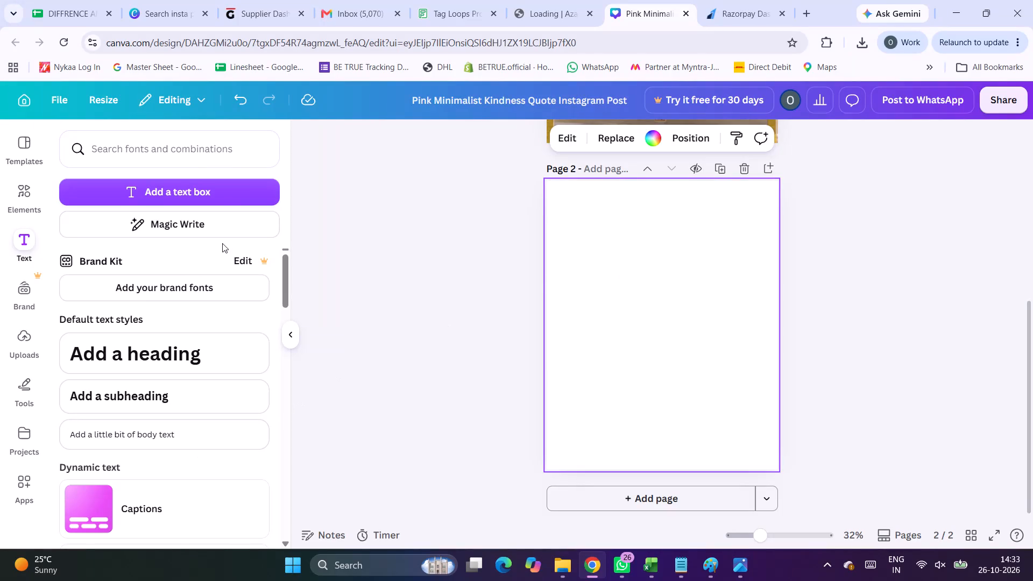
Search the elements library for "backgrounds" for the blank second page.
{"action": "left_click", "coordinate": [146, 147]}
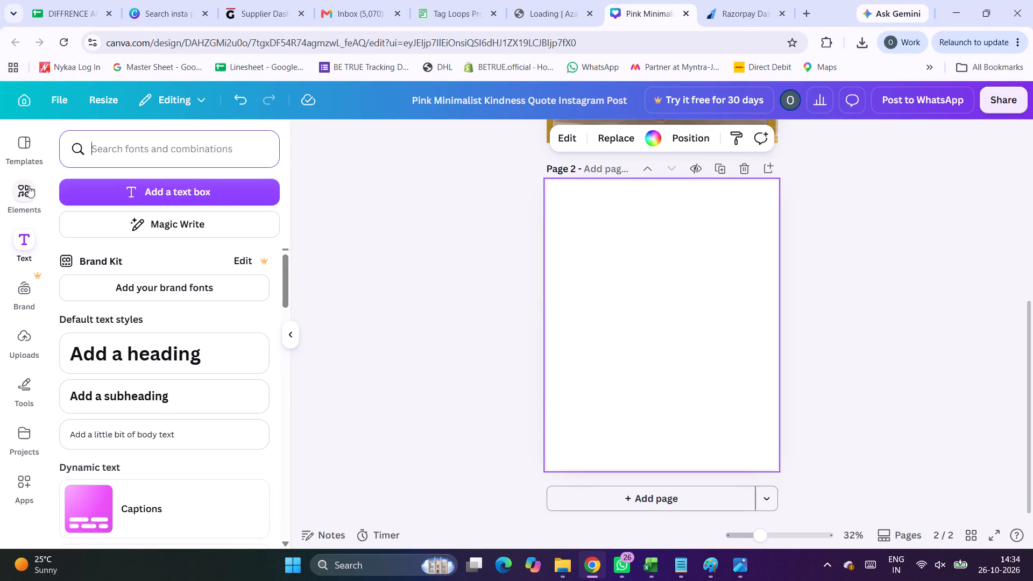
{"action": "left_click", "coordinate": [29, 186]}
{"action": "triple_click", "coordinate": [126, 161]}
{"action": "triple_click", "coordinate": [126, 161]}
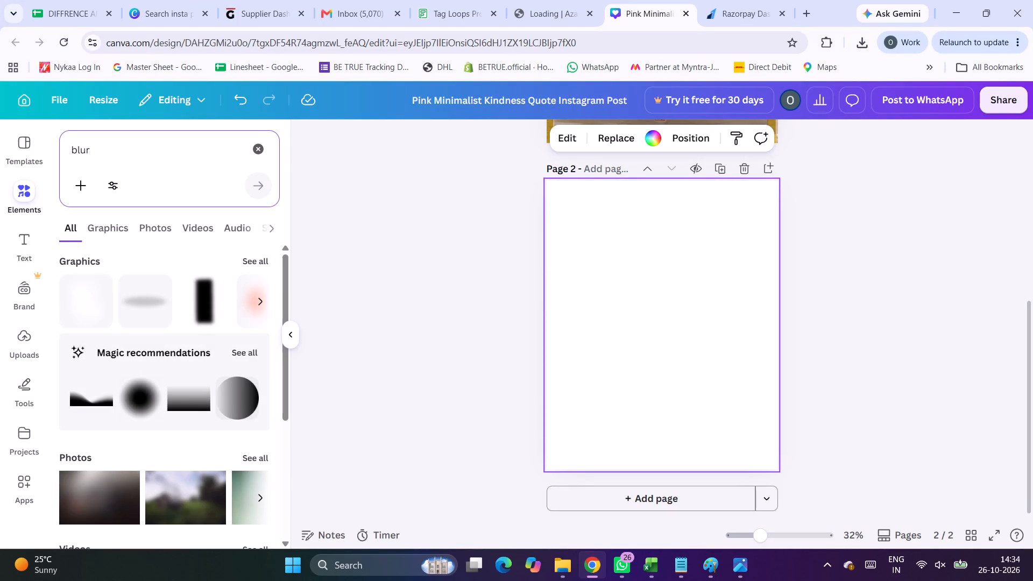
{"action": "triple_click", "coordinate": [98, 151]}
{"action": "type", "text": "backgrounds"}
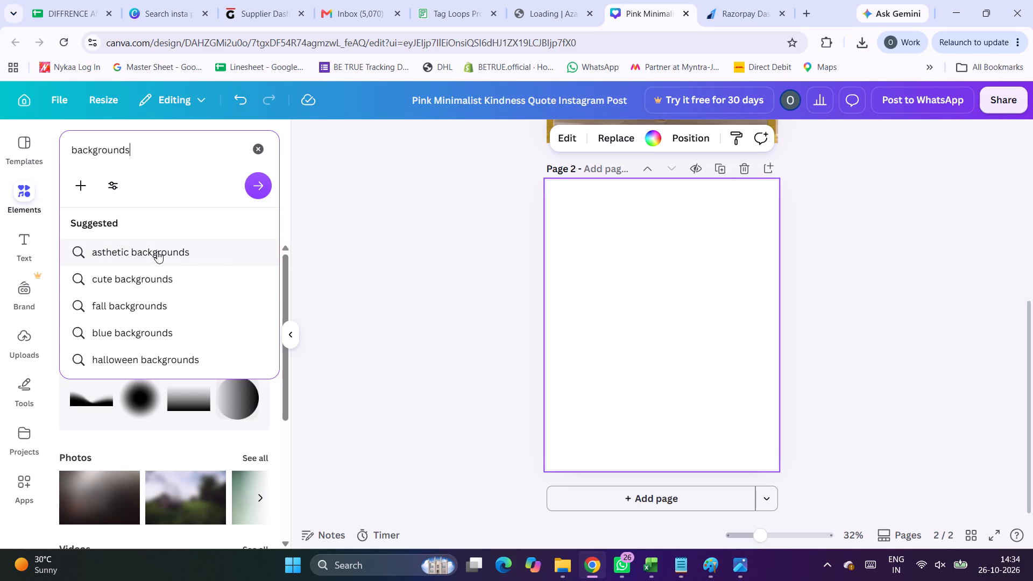
Run the "backgrounds" element search, narrow the results to photos, and browse them for a background for the blank second page.
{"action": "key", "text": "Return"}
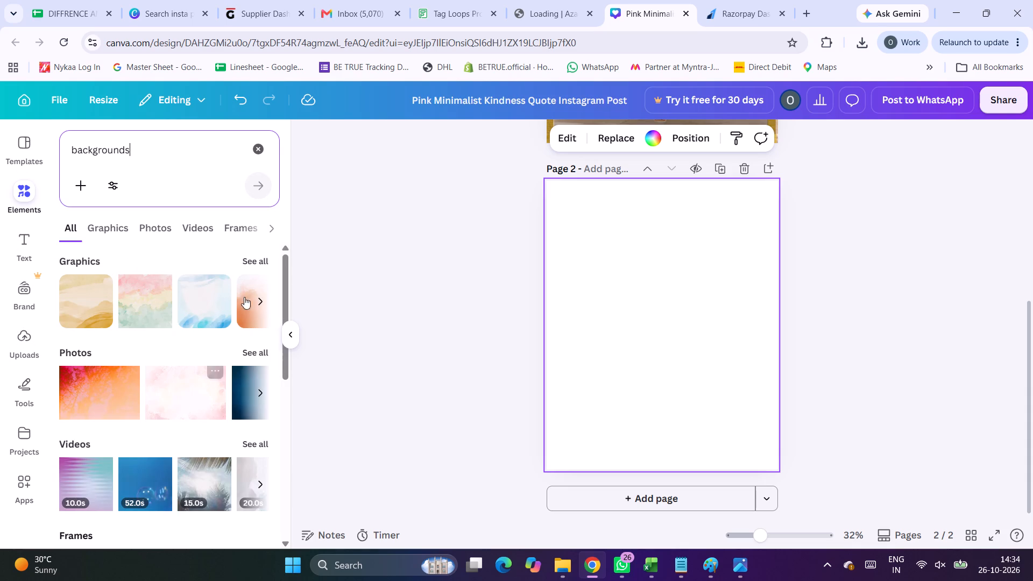
{"action": "scroll", "coordinate": [201, 350], "scroll_direction": "down", "scroll_amount": 3}
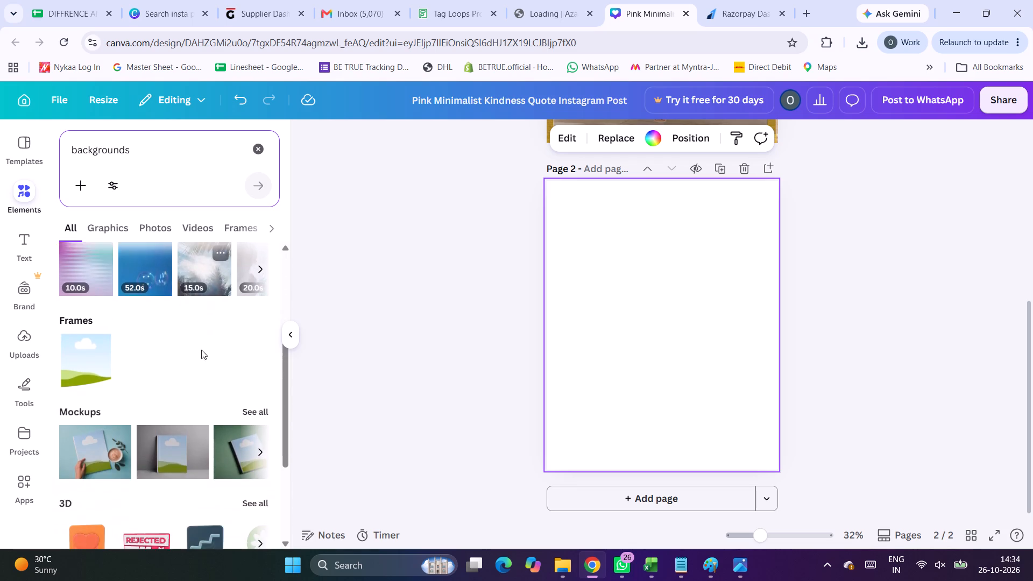
{"action": "scroll", "coordinate": [201, 350], "scroll_direction": "down", "scroll_amount": 2}
{"action": "scroll", "coordinate": [201, 350], "scroll_direction": "up", "scroll_amount": 5}
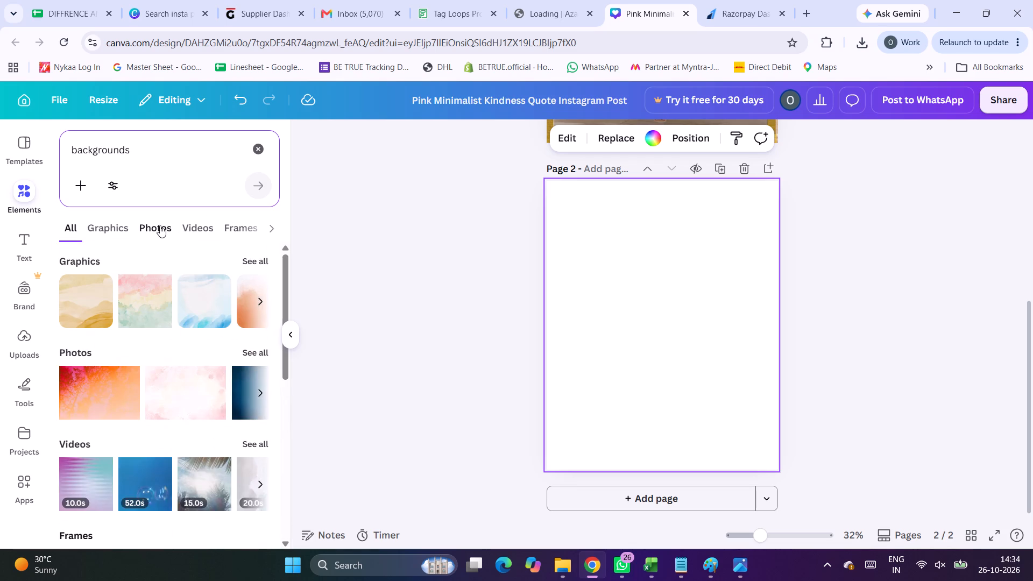
{"action": "left_click", "coordinate": [158, 228]}
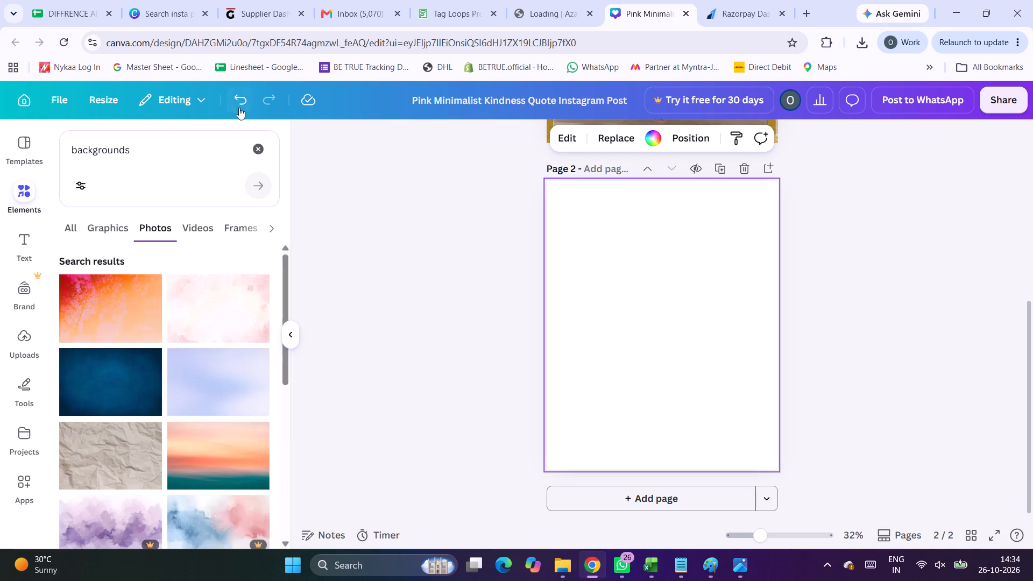
{"action": "scroll", "coordinate": [200, 385], "scroll_direction": "down", "scroll_amount": 4}
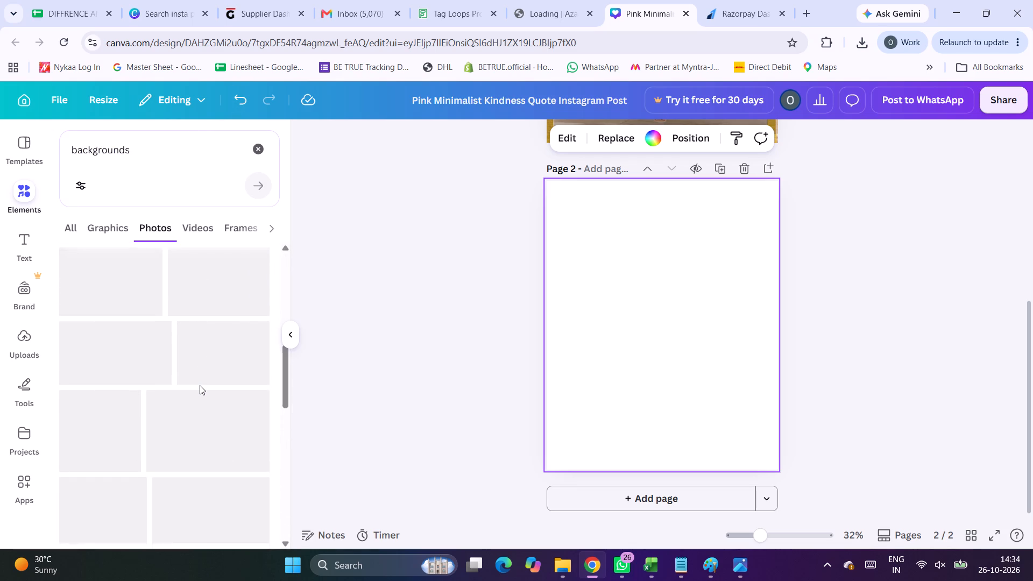
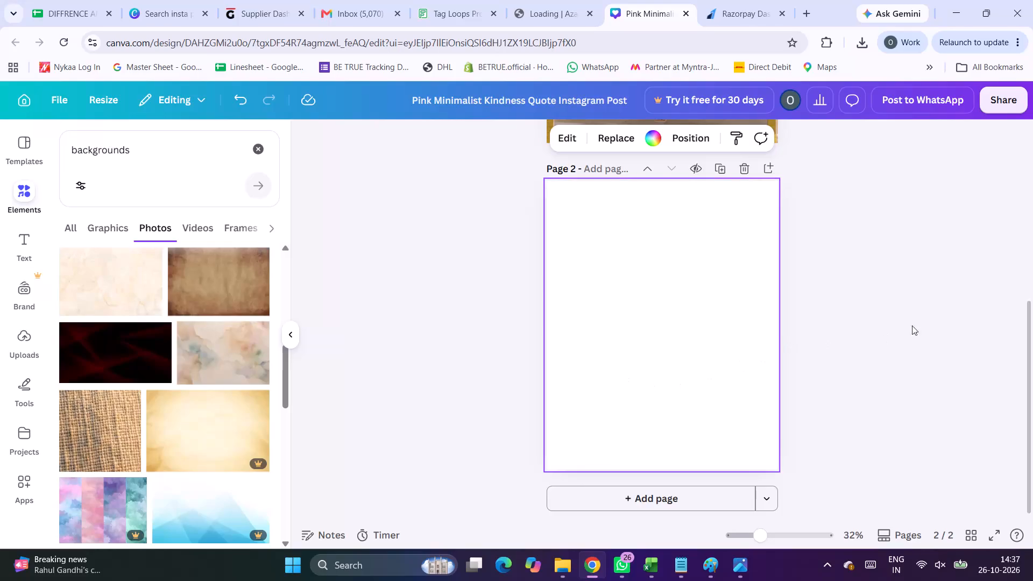
Review the finished dress post on page 1 and open the elements library's "backgrounds" search term for editing.
{"action": "scroll", "coordinate": [919, 323], "scroll_direction": "up", "scroll_amount": 4}
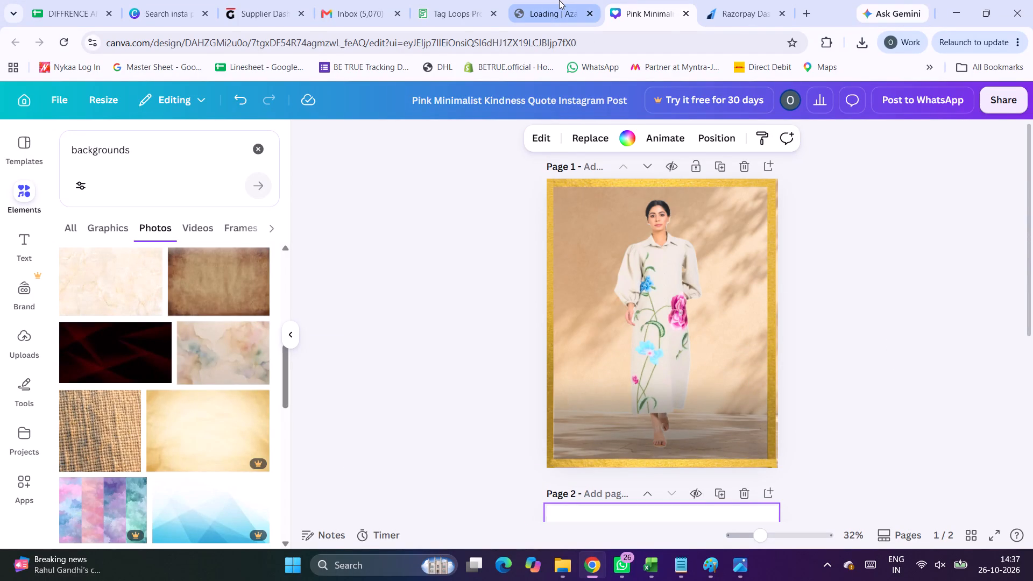
{"action": "triple_click", "coordinate": [118, 147]}
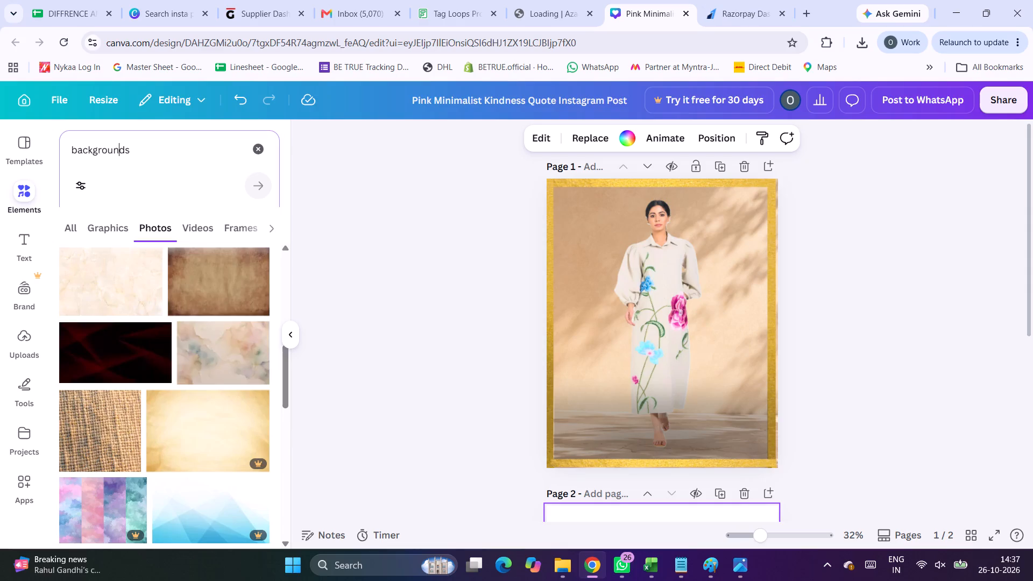
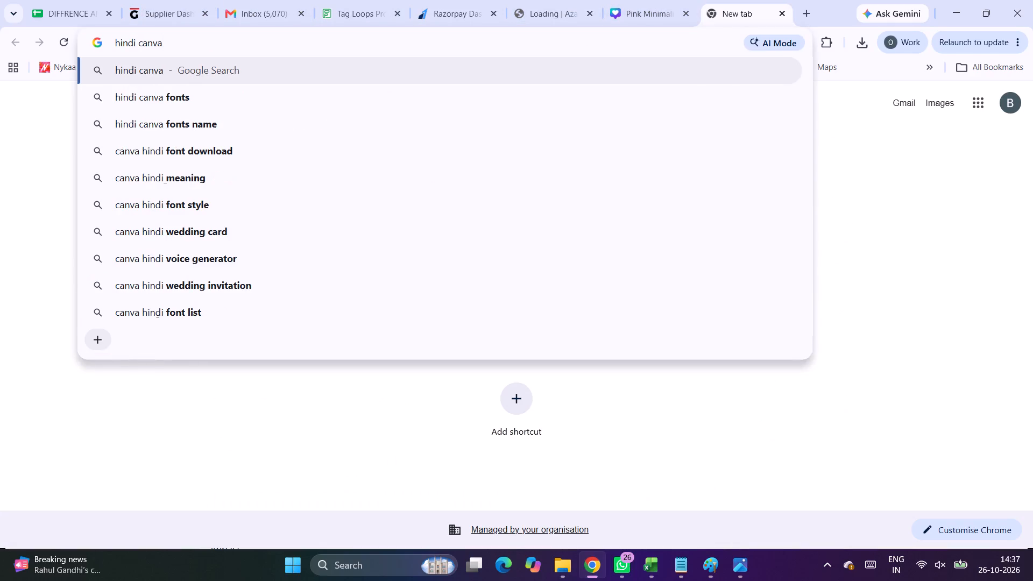
Search the web for "hindi canva fonts name" and read through the suggested Hindi fonts.
{"action": "key", "text": "Down"}
{"action": "key", "text": "Down"}
{"action": "key", "text": "Return"}
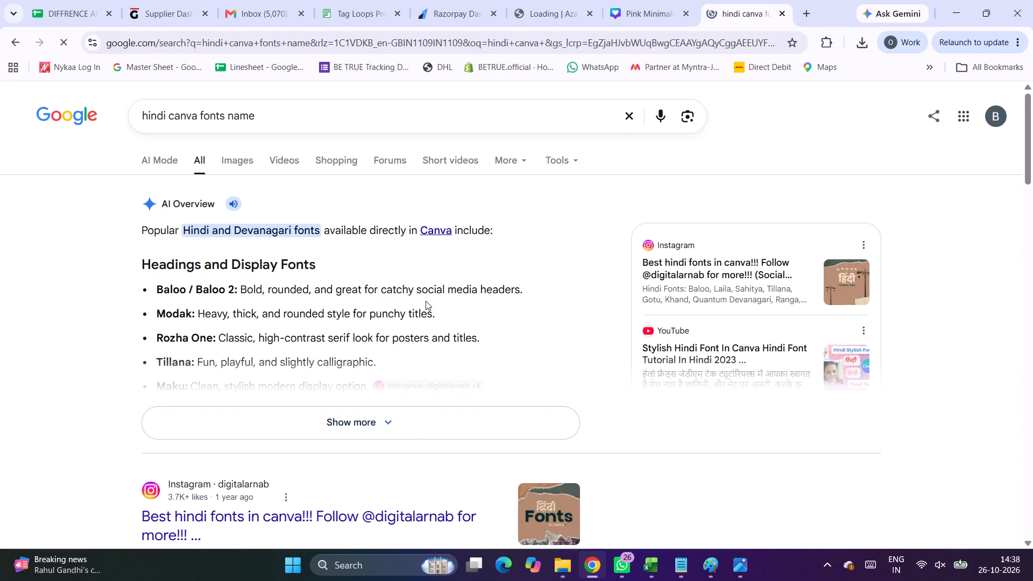
{"action": "scroll", "coordinate": [426, 301], "scroll_direction": "down", "scroll_amount": 3}
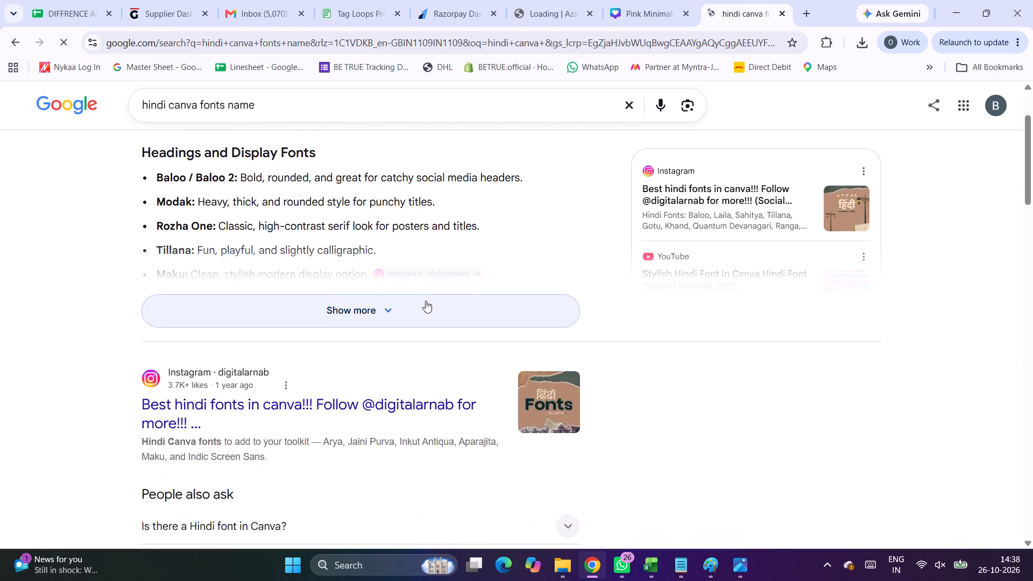
{"action": "scroll", "coordinate": [426, 301], "scroll_direction": "down", "scroll_amount": 1}
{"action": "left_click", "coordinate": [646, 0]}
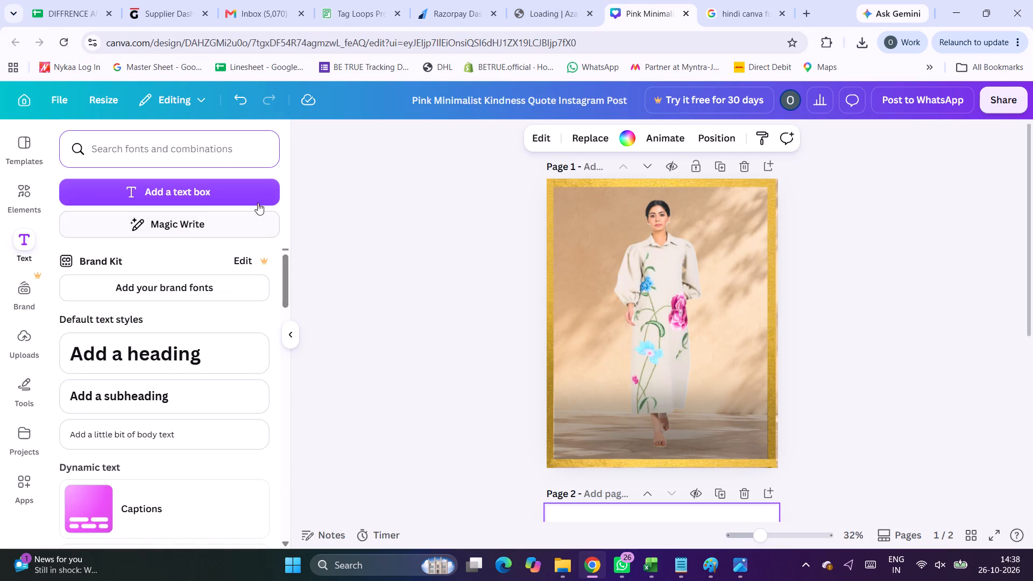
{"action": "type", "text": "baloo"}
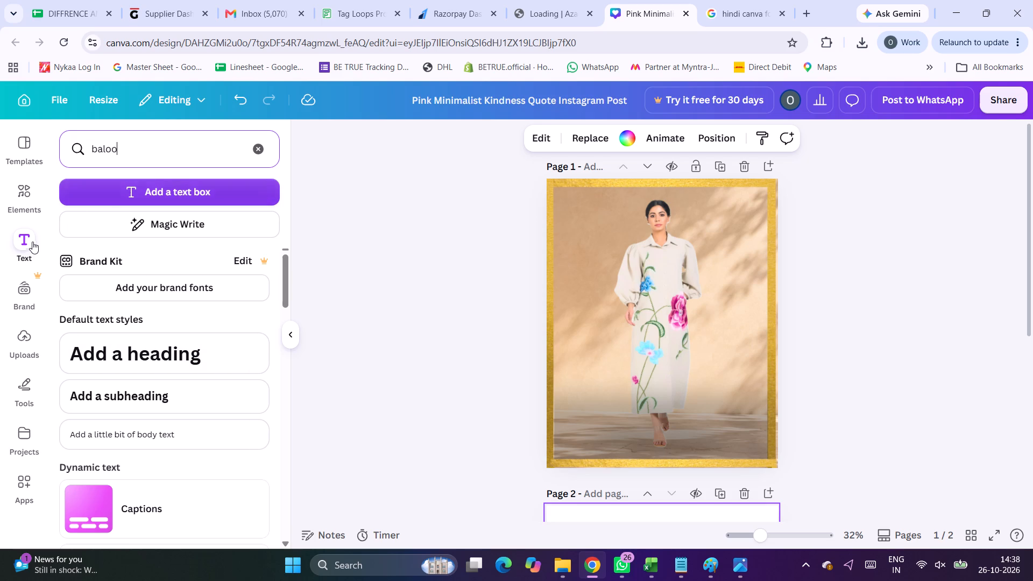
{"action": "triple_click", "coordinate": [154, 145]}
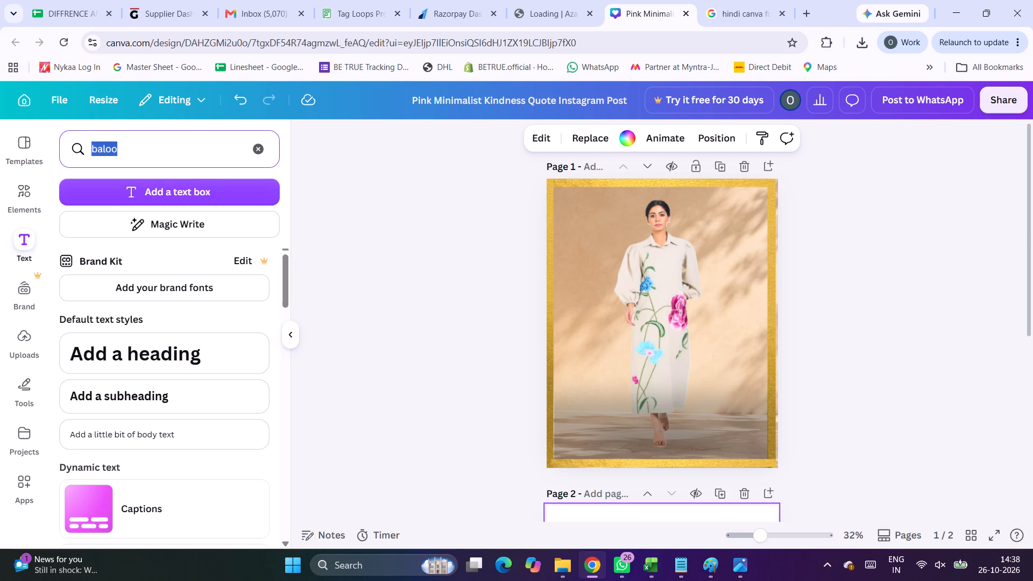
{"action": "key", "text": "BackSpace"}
Add a text box reading "FESTIVE EDIT" to page 1 and place it over the lower part of the dress.
{"action": "left_click", "coordinate": [246, 195]}
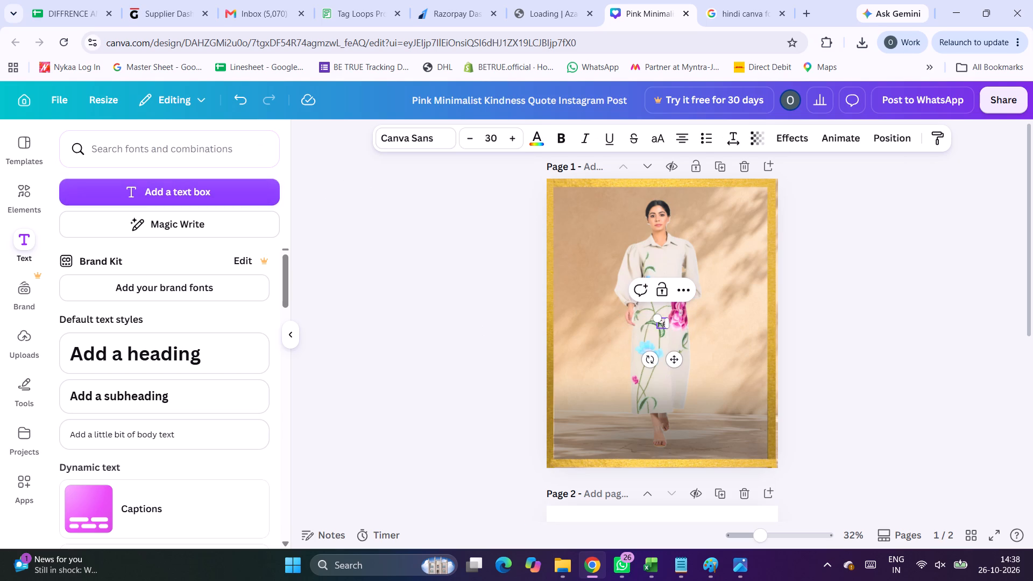
{"action": "key", "text": "BackSpace"}
{"action": "key", "text": "BackSpace"}
{"action": "key", "text": "BackSpace"}
{"action": "key", "text": "BackSpace"}
{"action": "key", "text": "BackSpace"}
{"action": "key", "text": "BackSpace"}
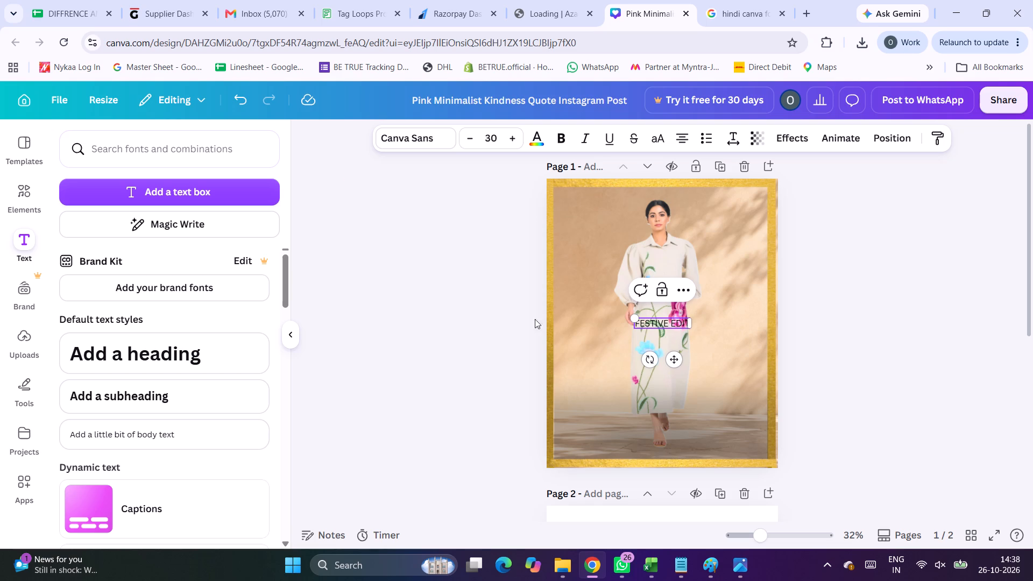
{"action": "left_click_drag", "start_coordinate": [675, 360], "coordinate": [676, 421]}
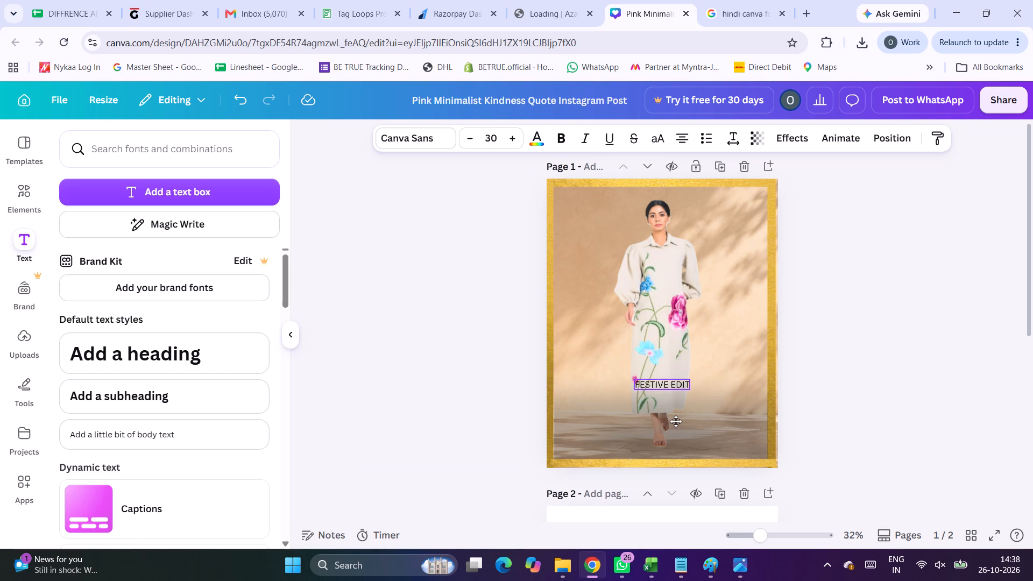
{"action": "left_click_drag", "start_coordinate": [676, 421], "coordinate": [678, 447]}
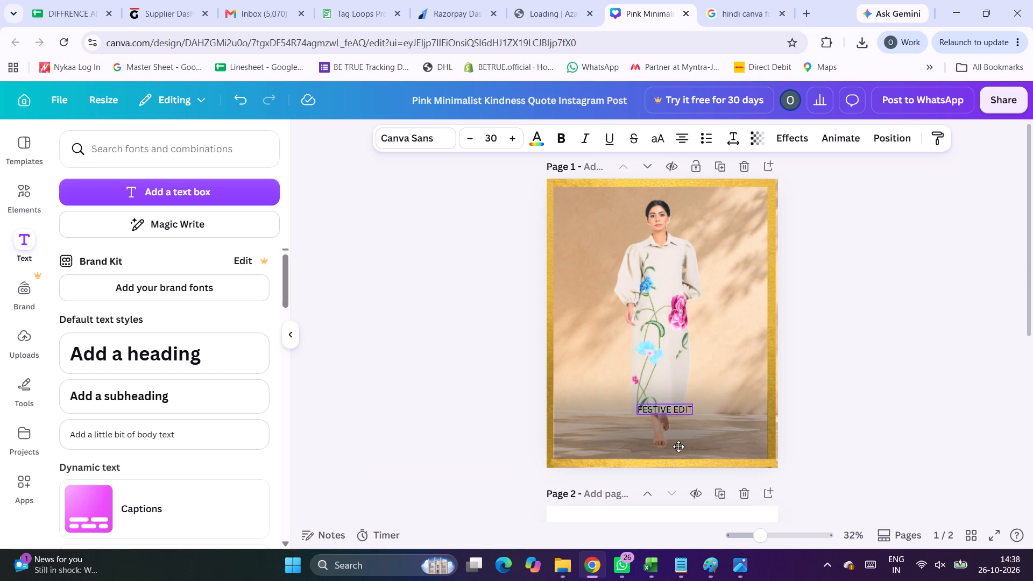
{"action": "left_click_drag", "start_coordinate": [678, 447], "coordinate": [669, 416]}
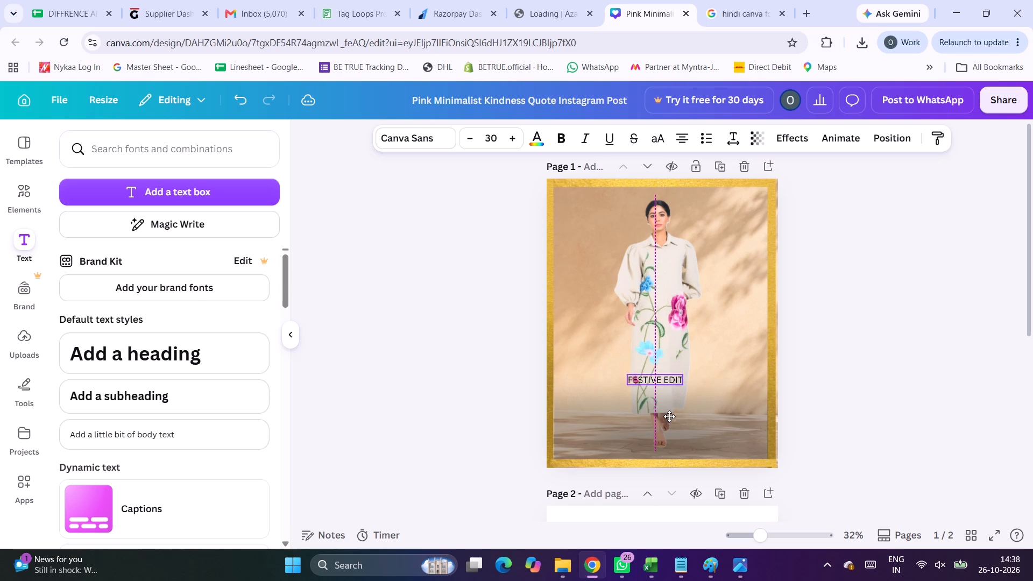
{"action": "left_click_drag", "start_coordinate": [669, 416], "coordinate": [671, 414]}
Set the transparency of the dark gradient overlay on page 1 to 46 and lower its top edge slightly.
{"action": "left_click", "coordinate": [717, 429]}
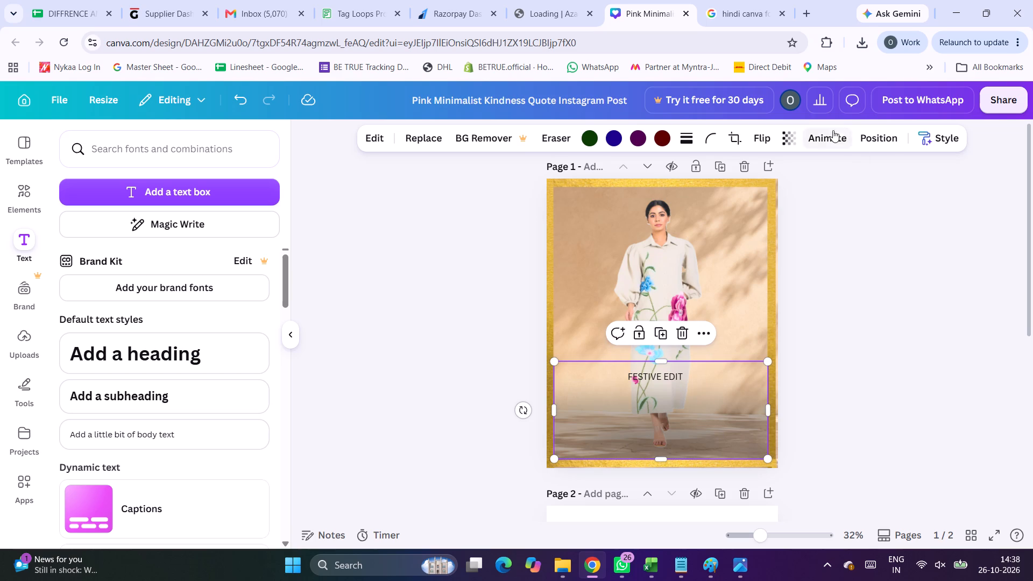
{"action": "left_click", "coordinate": [795, 140]}
{"action": "left_click_drag", "start_coordinate": [753, 190], "coordinate": [766, 190]}
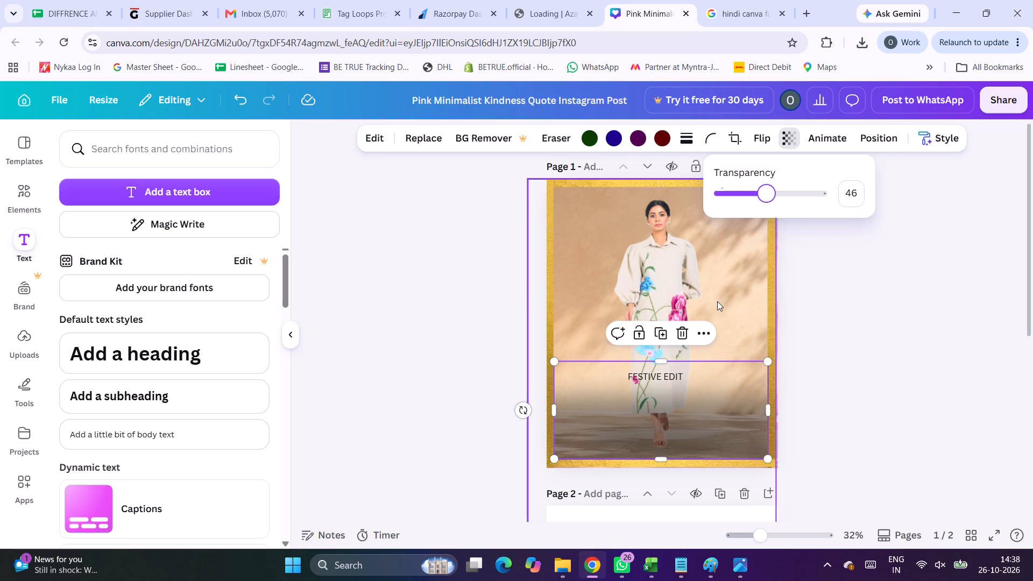
{"action": "left_click", "coordinate": [661, 358]}
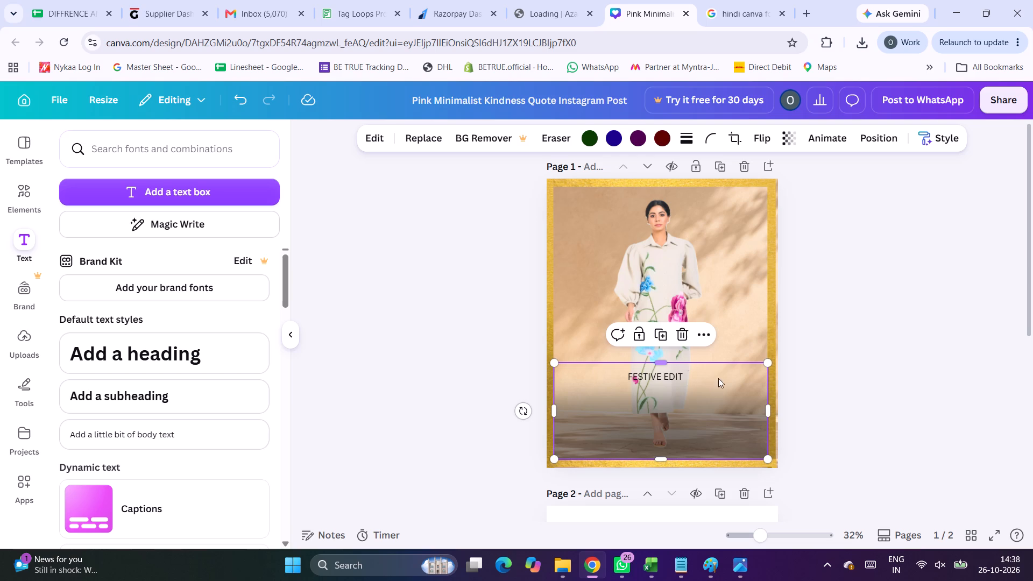
Reposition the "FESTIVE EDIT" text so it sits centred on the page over the lower skirt.
{"action": "left_click_drag", "start_coordinate": [667, 379], "coordinate": [675, 400]}
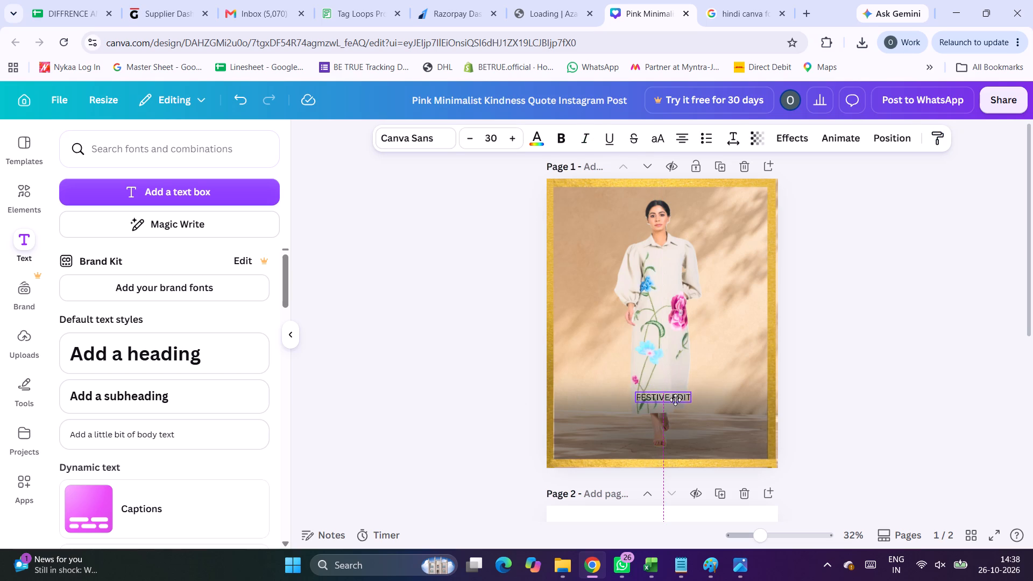
{"action": "left_click_drag", "start_coordinate": [675, 400], "coordinate": [669, 377]}
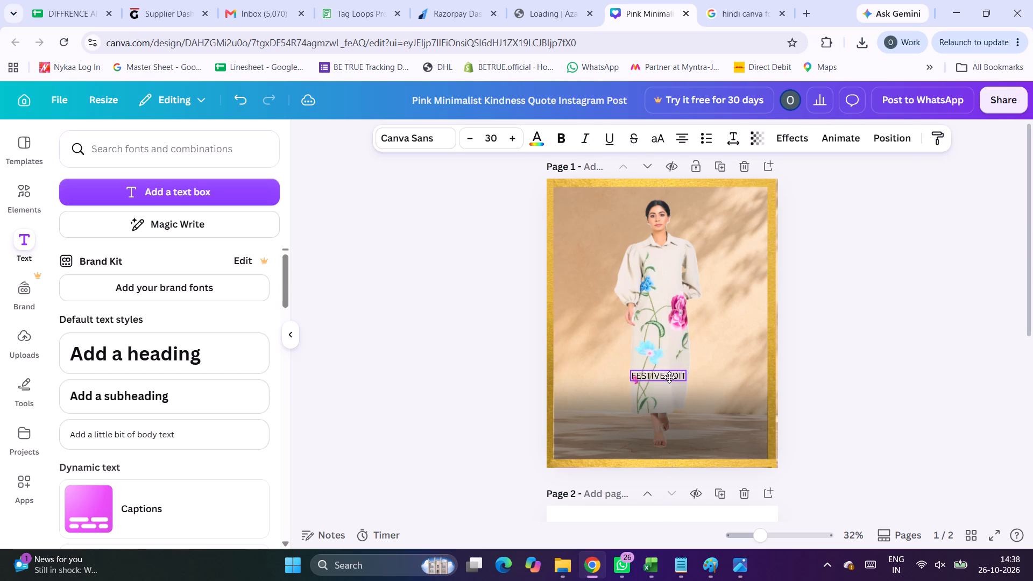
{"action": "left_click_drag", "start_coordinate": [669, 377], "coordinate": [674, 376]}
Increase the font size of the "FESTIVE EDIT" text to 44.
{"action": "triple_click", "coordinate": [667, 373]}
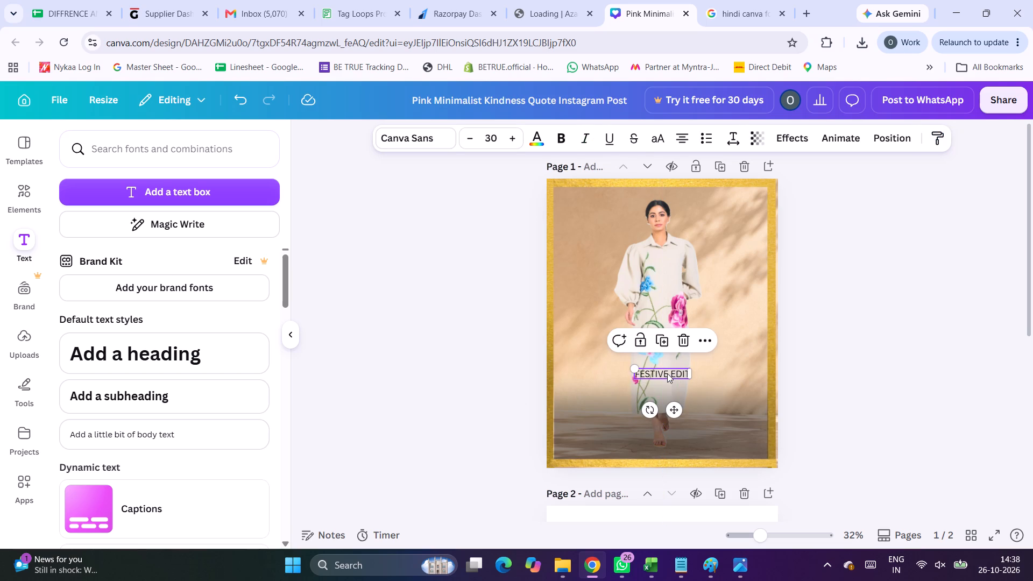
{"action": "left_click", "coordinate": [667, 373]}
{"action": "triple_click", "coordinate": [518, 137]}
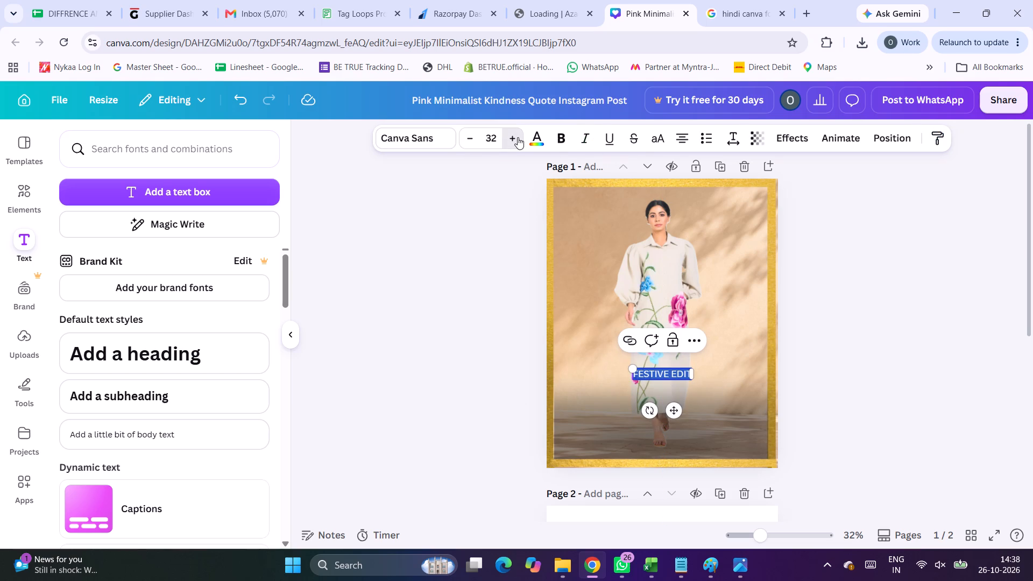
{"action": "triple_click", "coordinate": [518, 137]}
{"action": "triple_click", "coordinate": [518, 137]}
{"action": "triple_click", "coordinate": [518, 137]}
{"action": "double_click", "coordinate": [518, 137]}
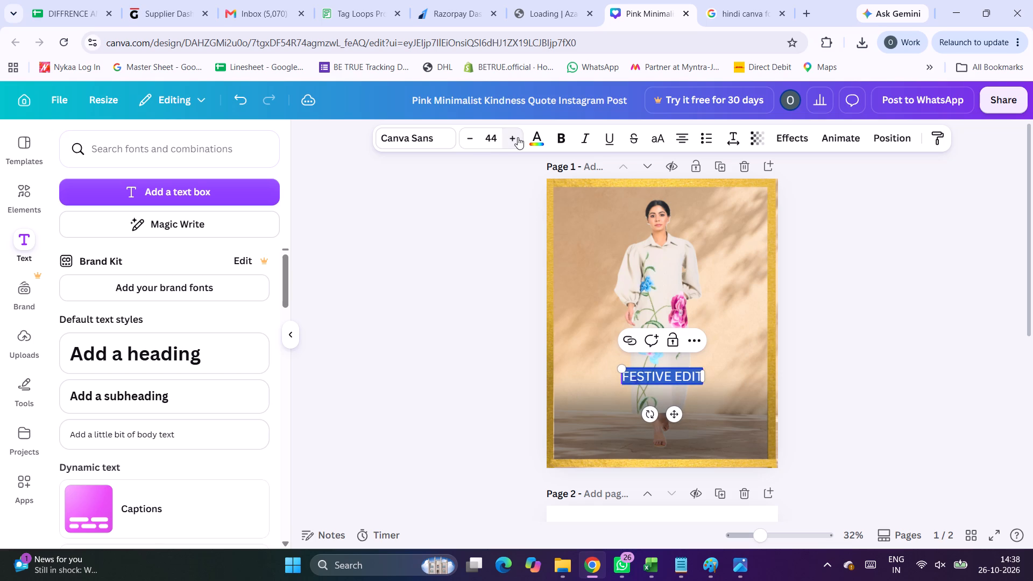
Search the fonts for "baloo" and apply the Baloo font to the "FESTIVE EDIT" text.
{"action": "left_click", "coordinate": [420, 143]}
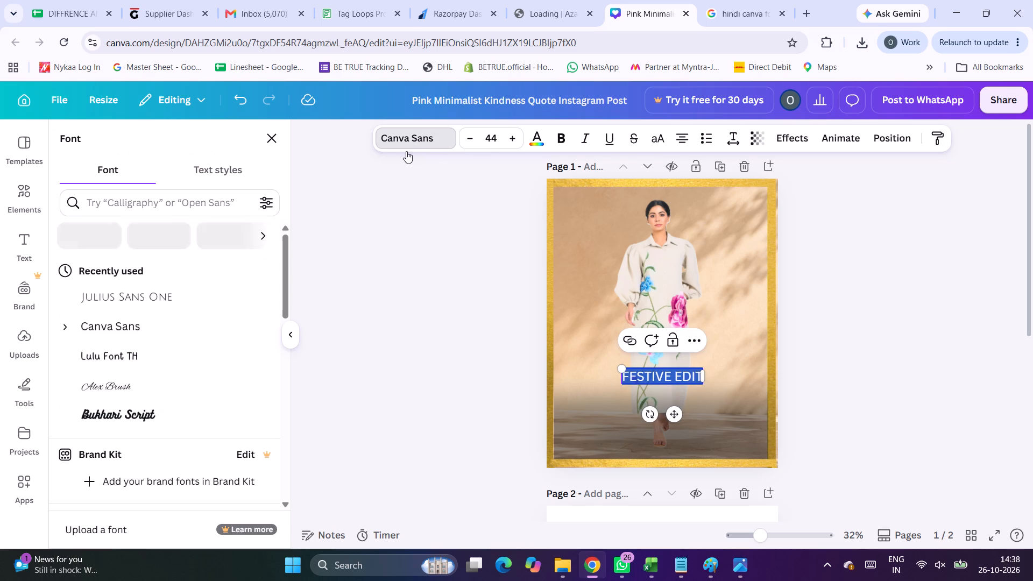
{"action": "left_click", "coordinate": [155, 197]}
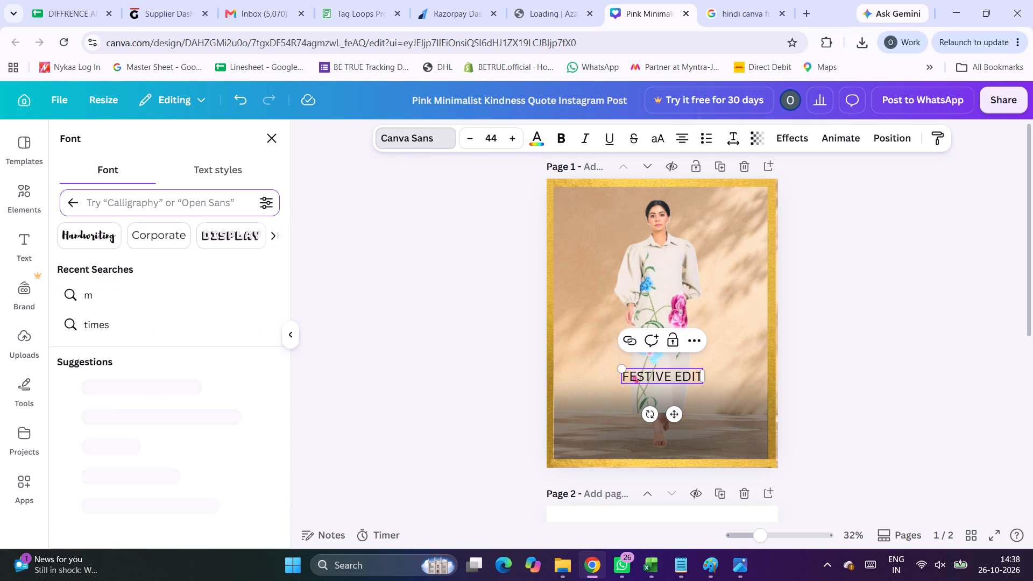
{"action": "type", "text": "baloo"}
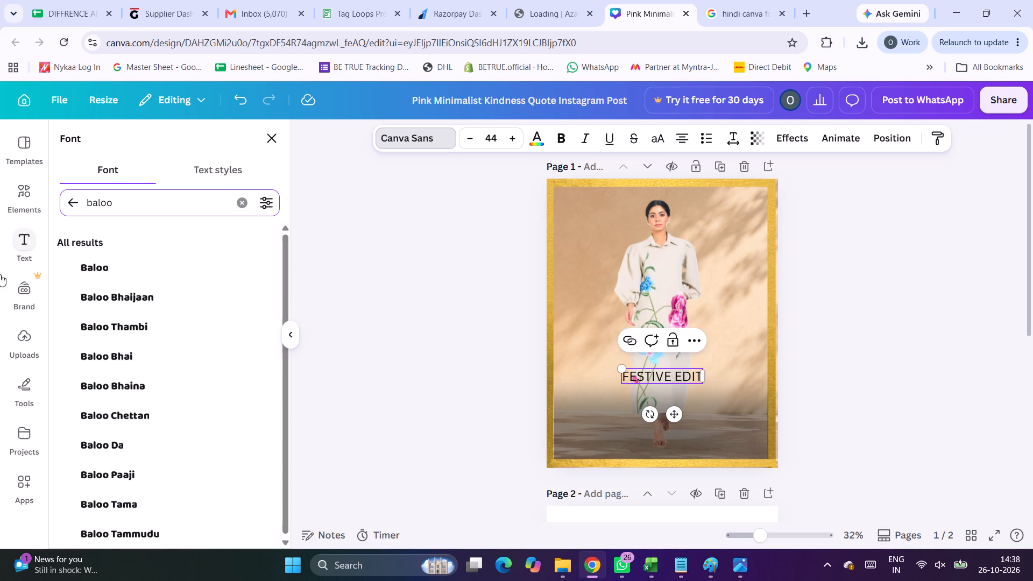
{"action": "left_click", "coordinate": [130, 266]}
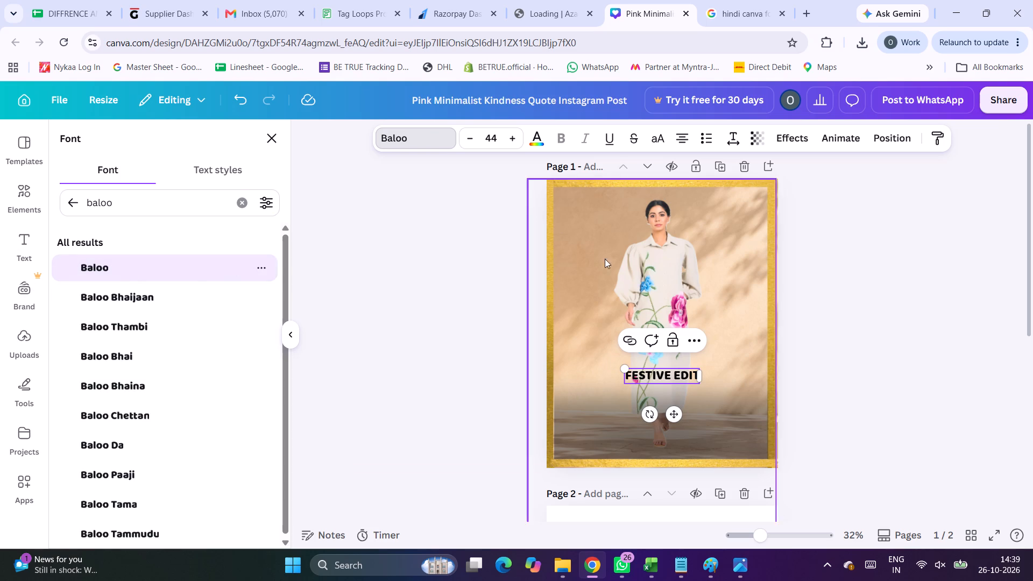
Try Julius Sans One on the "FESTIVE EDIT" text, then set it in bold Glacial Indifference.
{"action": "scroll", "coordinate": [188, 364], "scroll_direction": "down", "scroll_amount": 7}
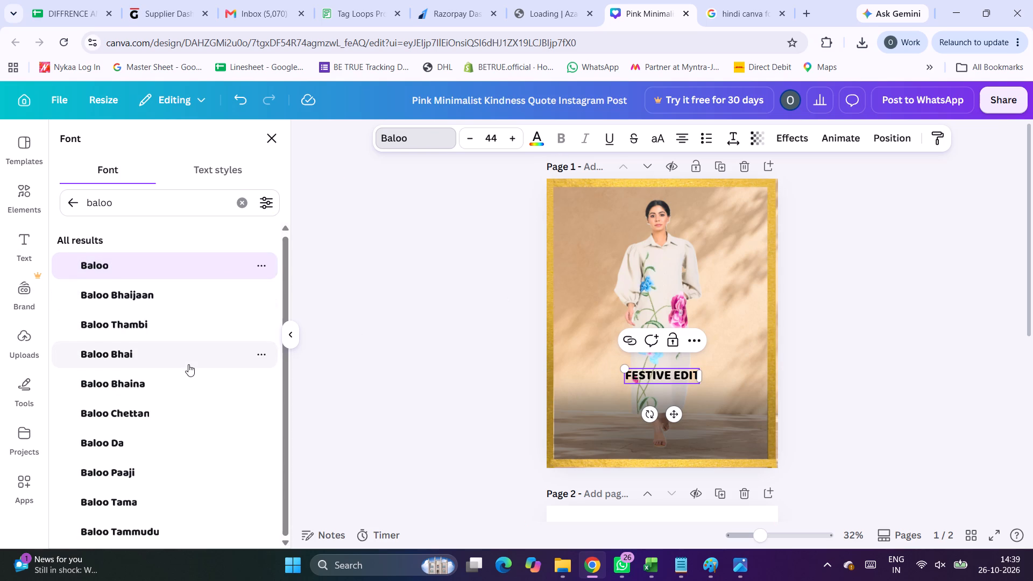
{"action": "scroll", "coordinate": [188, 364], "scroll_direction": "up", "scroll_amount": 5}
{"action": "left_click", "coordinate": [72, 209]}
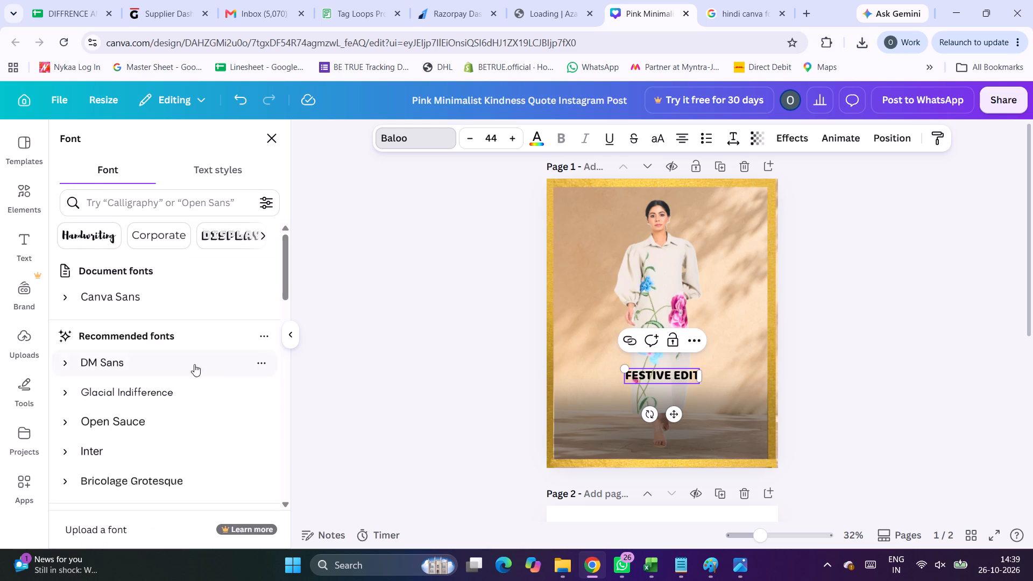
{"action": "scroll", "coordinate": [164, 418], "scroll_direction": "down", "scroll_amount": 2}
{"action": "left_click", "coordinate": [144, 438]}
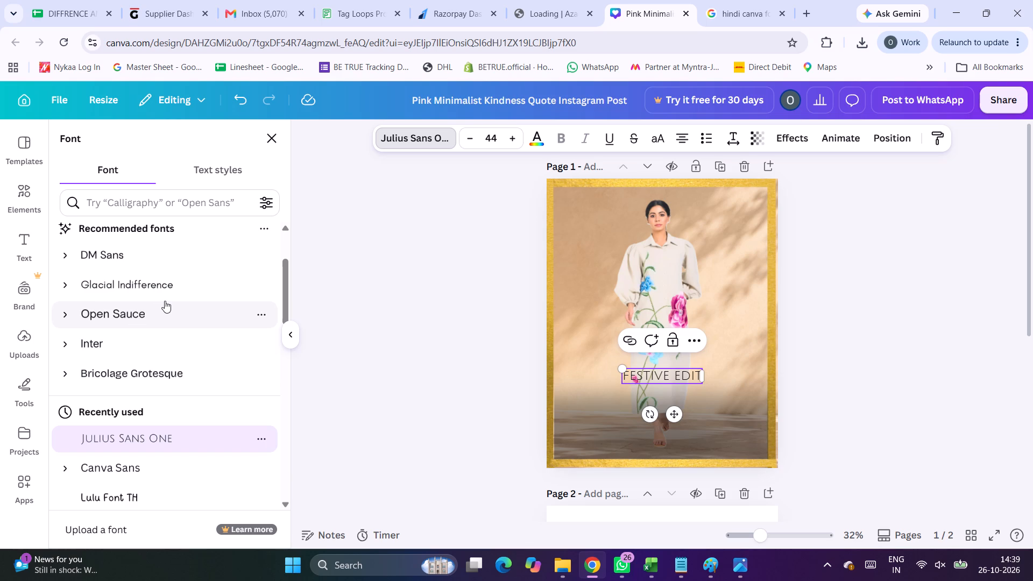
{"action": "left_click", "coordinate": [150, 274]}
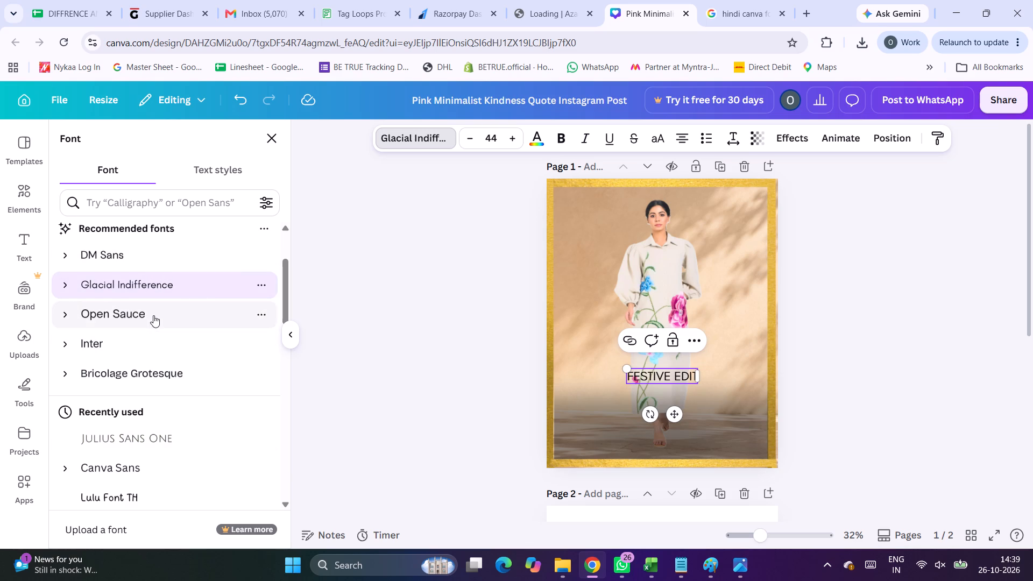
{"action": "left_click", "coordinate": [563, 144]}
Recolour the "FESTIVE EDIT" text with a custom solid colour, trying bright yellow #FFF84B and settling on a muted olive yellow.
{"action": "left_click", "coordinate": [540, 145]}
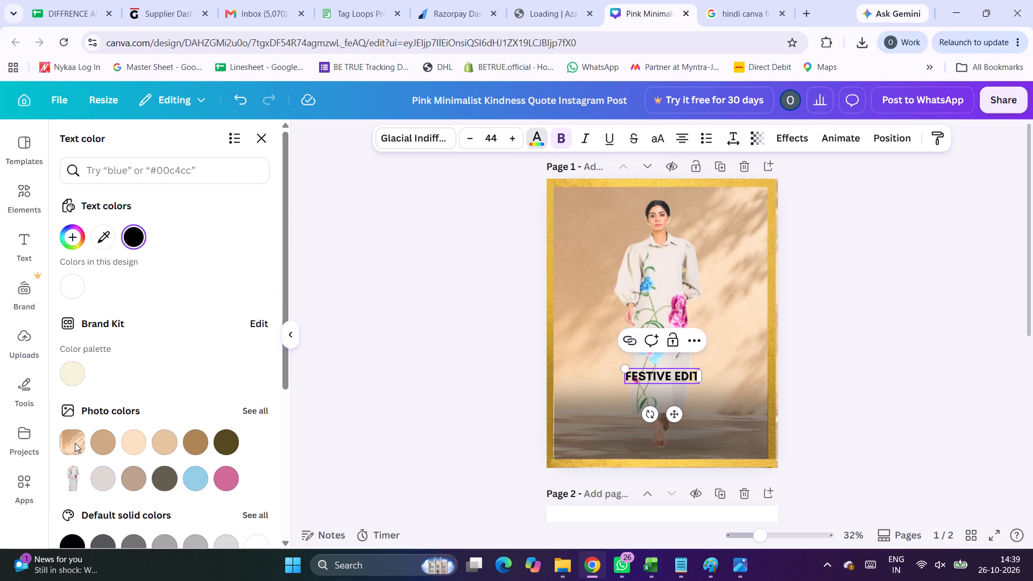
{"action": "left_click", "coordinate": [75, 238]}
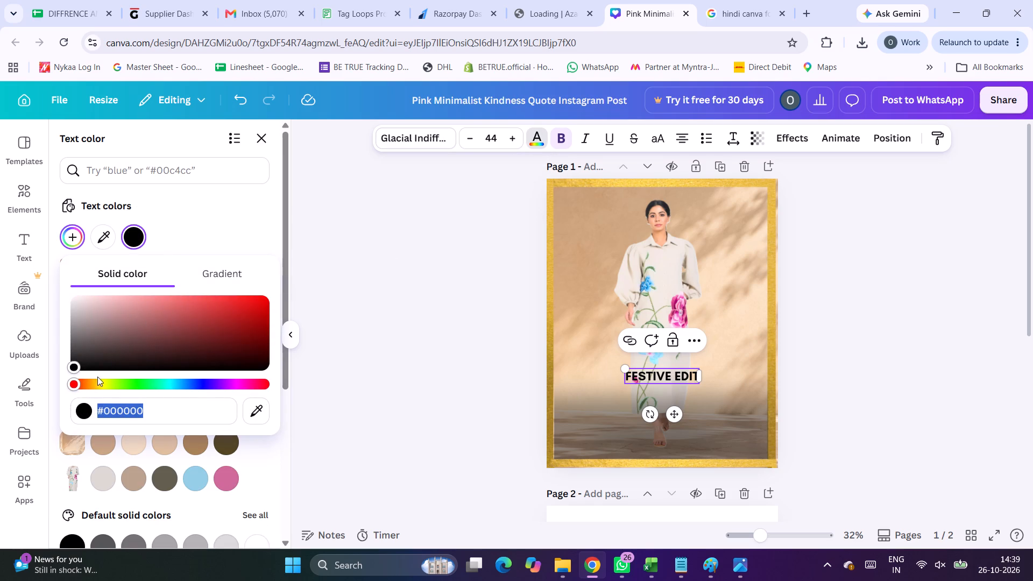
{"action": "left_click", "coordinate": [103, 382]}
{"action": "left_click_drag", "start_coordinate": [74, 366], "coordinate": [211, 291]}
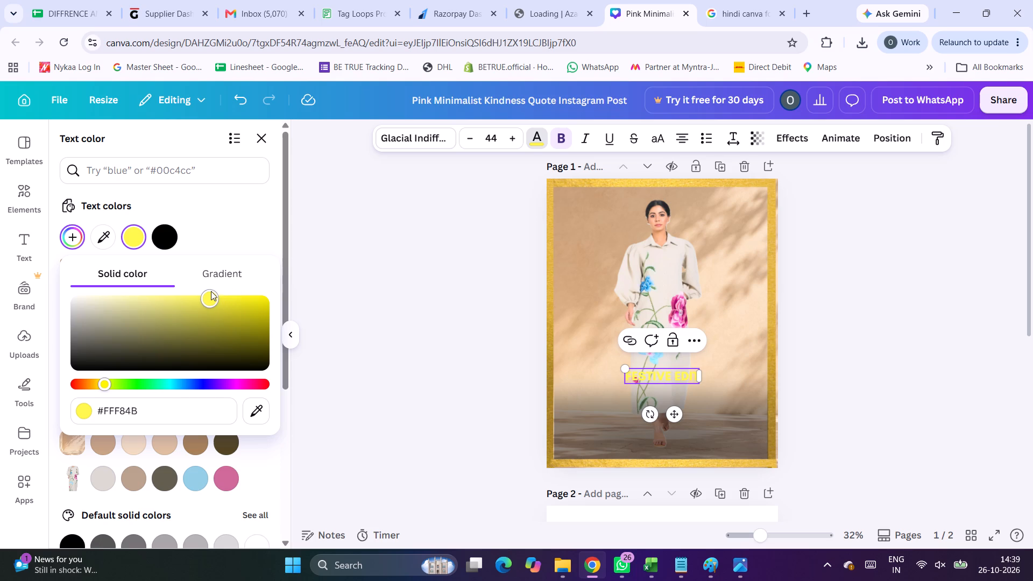
{"action": "left_click_drag", "start_coordinate": [211, 291], "coordinate": [181, 323]}
Sample a new colour for the "FESTIVE EDIT" text from the page with the eyedropper.
{"action": "left_click", "coordinate": [102, 234]}
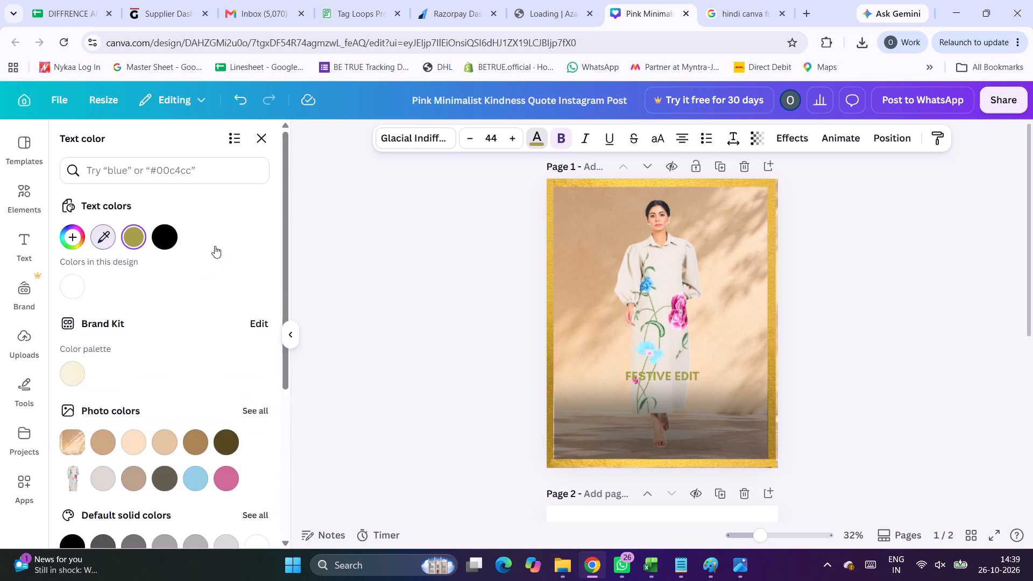
Colour the "FESTIVE EDIT" text gold #DFB63A, sampled from the frame's bottom edge, and move the text up slightly.
{"action": "left_click", "coordinate": [605, 461]}
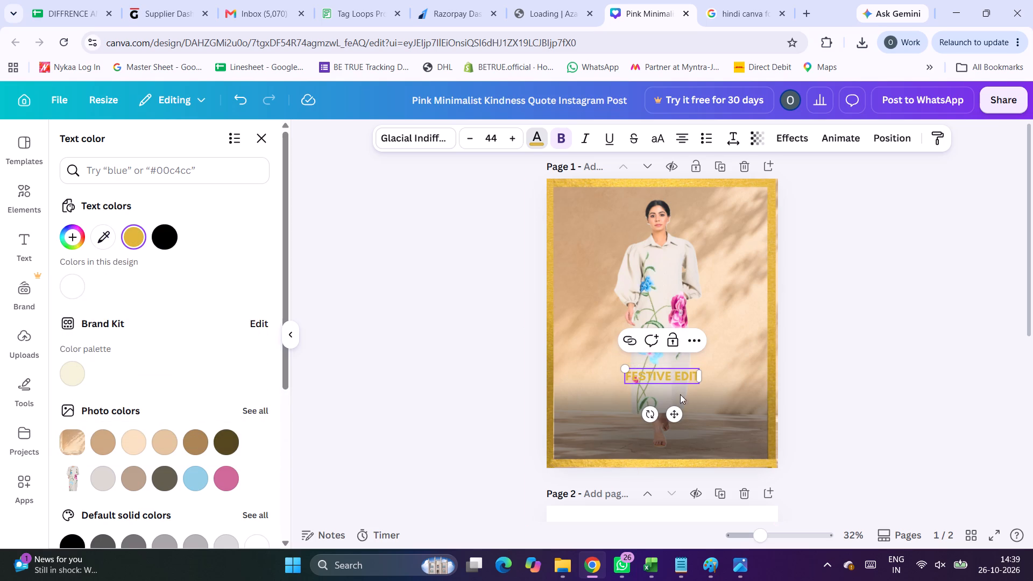
{"action": "left_click", "coordinate": [677, 414]}
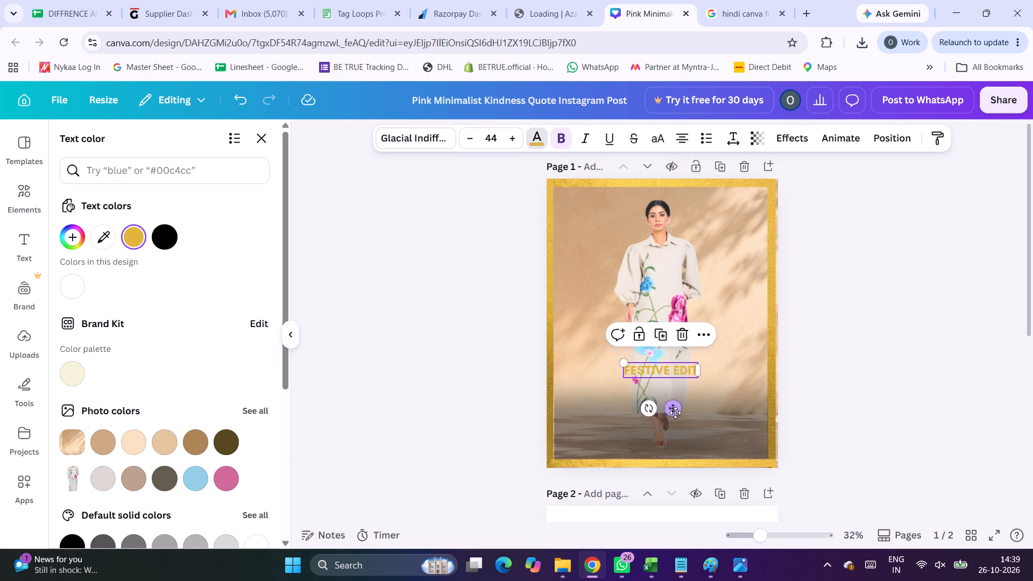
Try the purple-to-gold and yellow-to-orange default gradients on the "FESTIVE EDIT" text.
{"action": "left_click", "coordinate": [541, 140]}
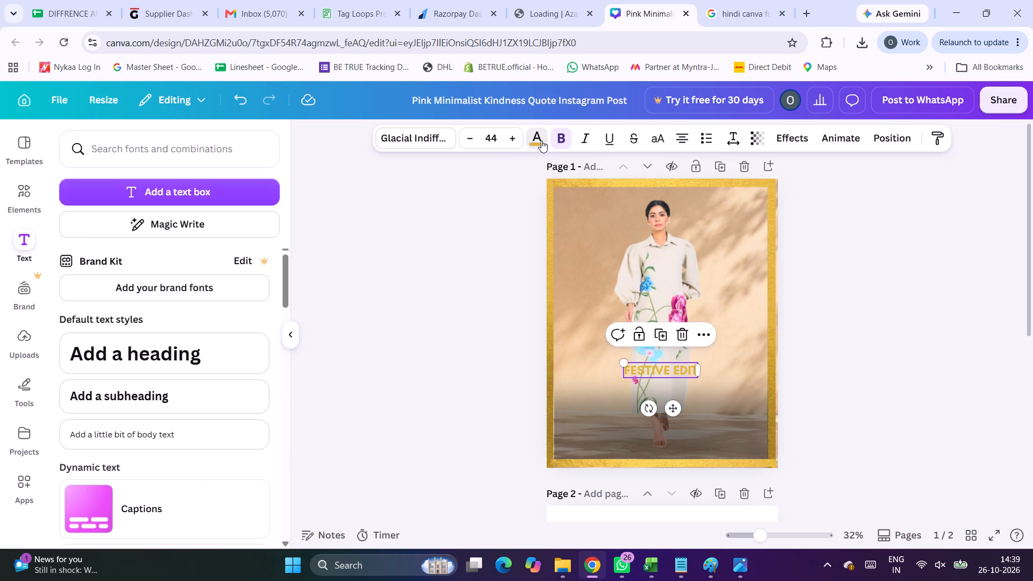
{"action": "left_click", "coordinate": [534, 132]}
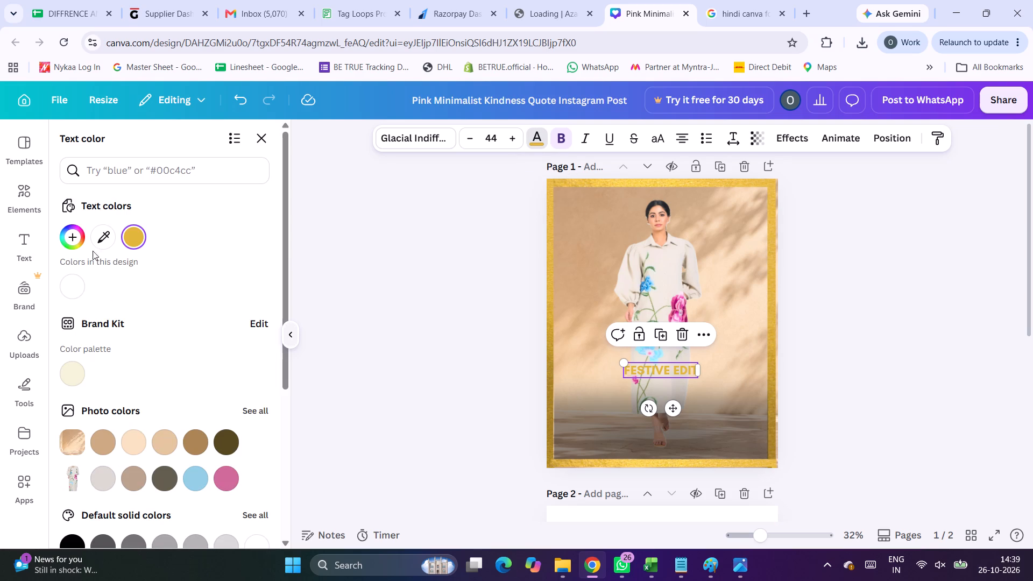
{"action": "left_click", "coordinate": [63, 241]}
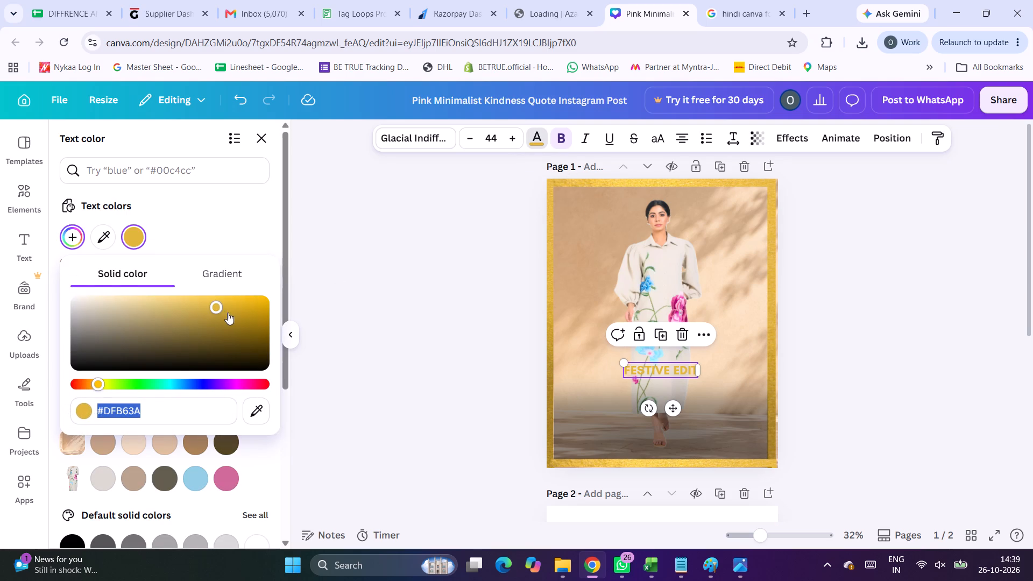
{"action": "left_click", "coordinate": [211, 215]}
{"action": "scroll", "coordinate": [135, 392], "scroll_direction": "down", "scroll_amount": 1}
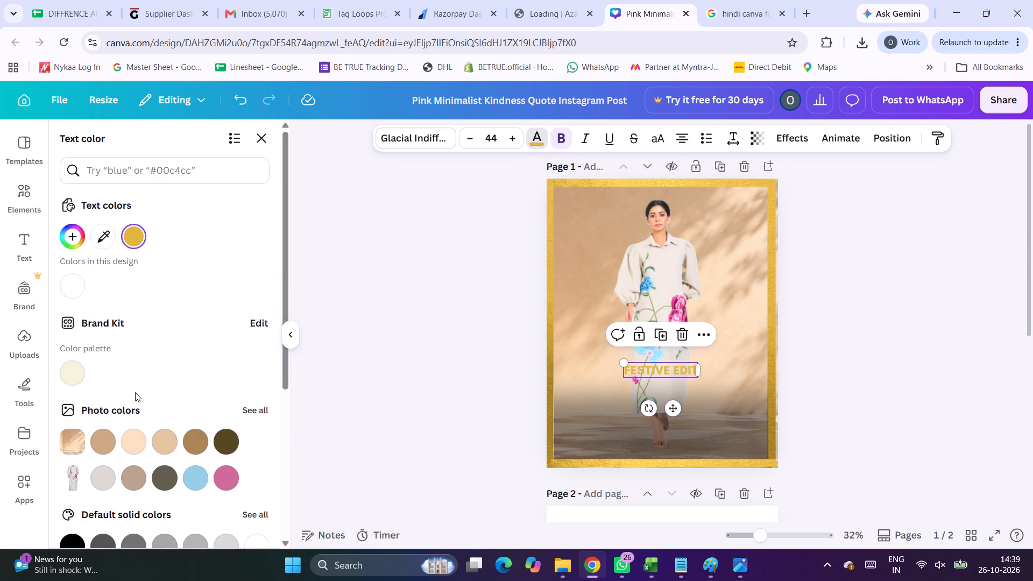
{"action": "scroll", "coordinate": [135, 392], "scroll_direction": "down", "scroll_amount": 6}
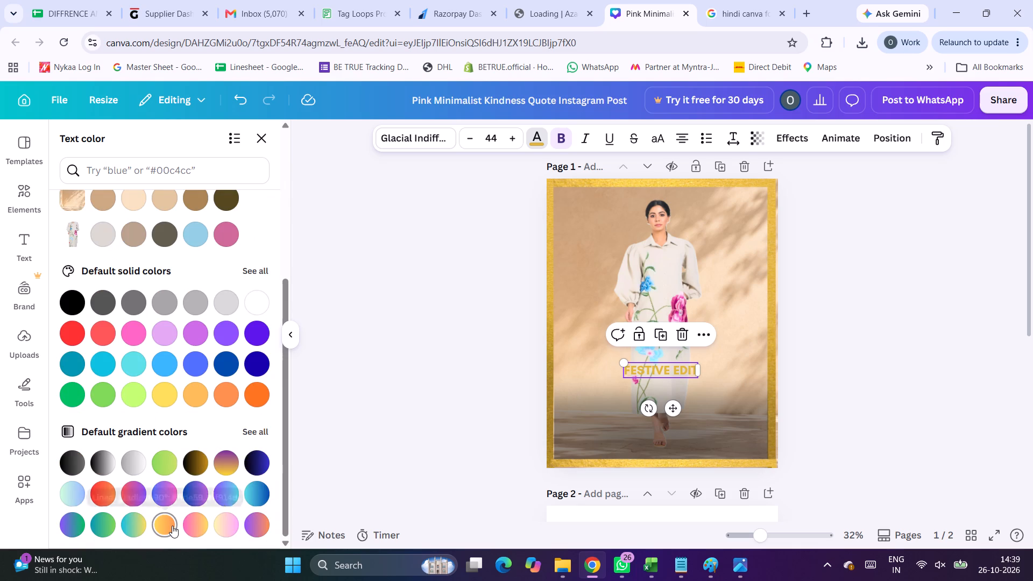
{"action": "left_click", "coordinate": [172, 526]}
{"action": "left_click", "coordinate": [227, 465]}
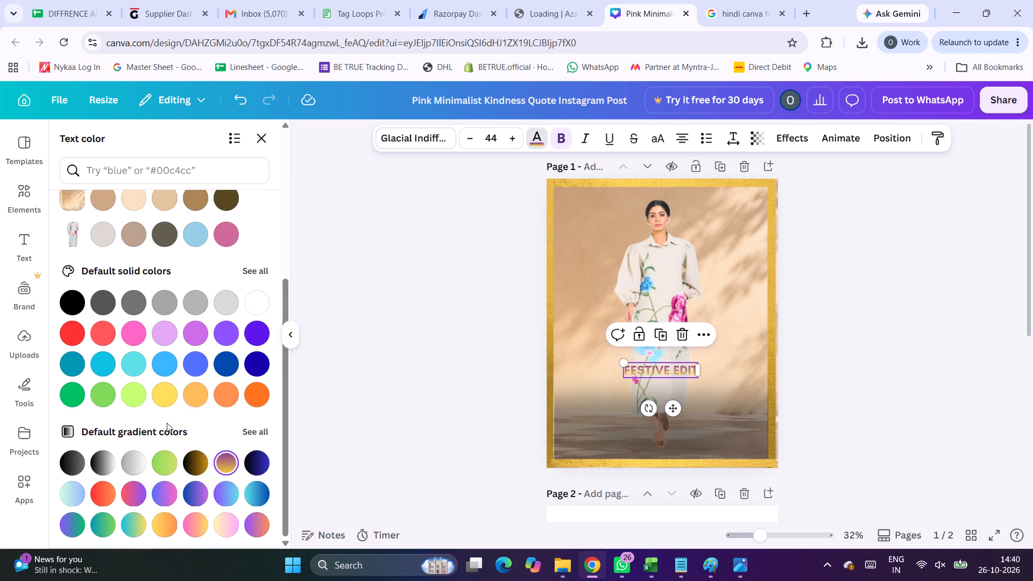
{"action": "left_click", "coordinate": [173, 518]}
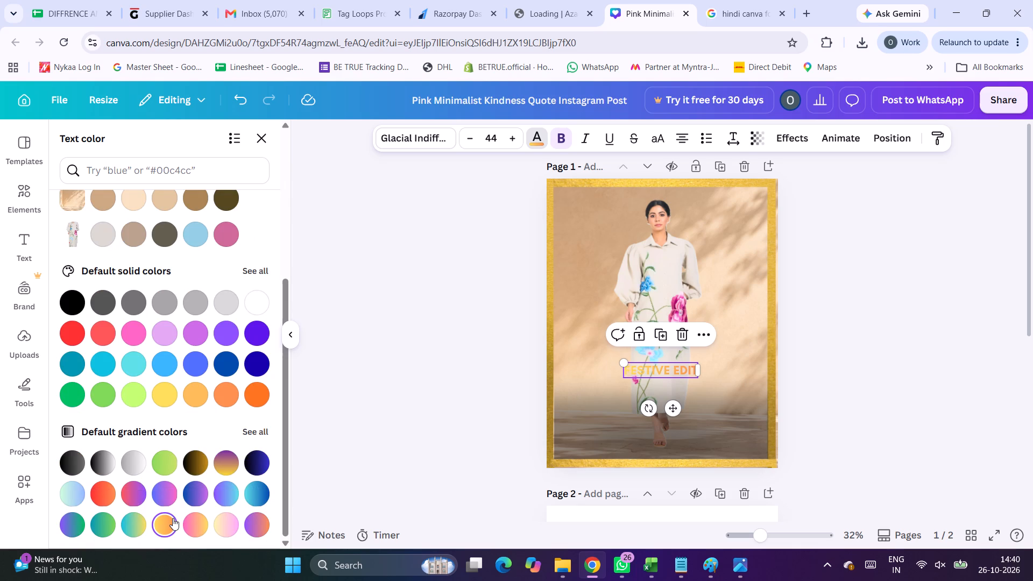
Enlarge the "FESTIVE EDIT" text to font size 56.
{"action": "triple_click", "coordinate": [515, 140]}
{"action": "triple_click", "coordinate": [515, 140]}
{"action": "triple_click", "coordinate": [515, 140]}
{"action": "triple_click", "coordinate": [515, 140]}
{"action": "triple_click", "coordinate": [515, 140]}
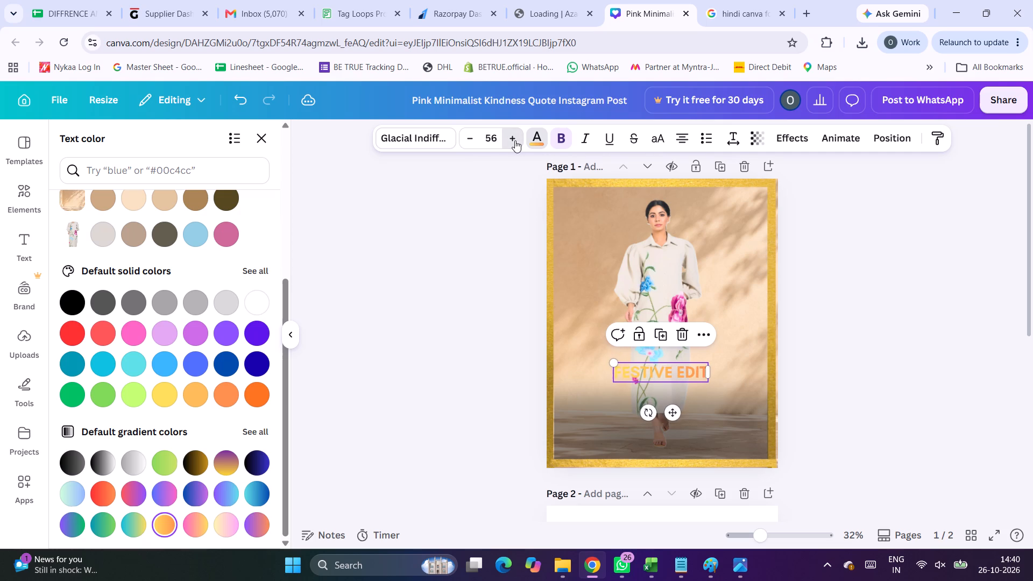
{"action": "left_click", "coordinate": [515, 140]}
{"action": "triple_click", "coordinate": [473, 142]}
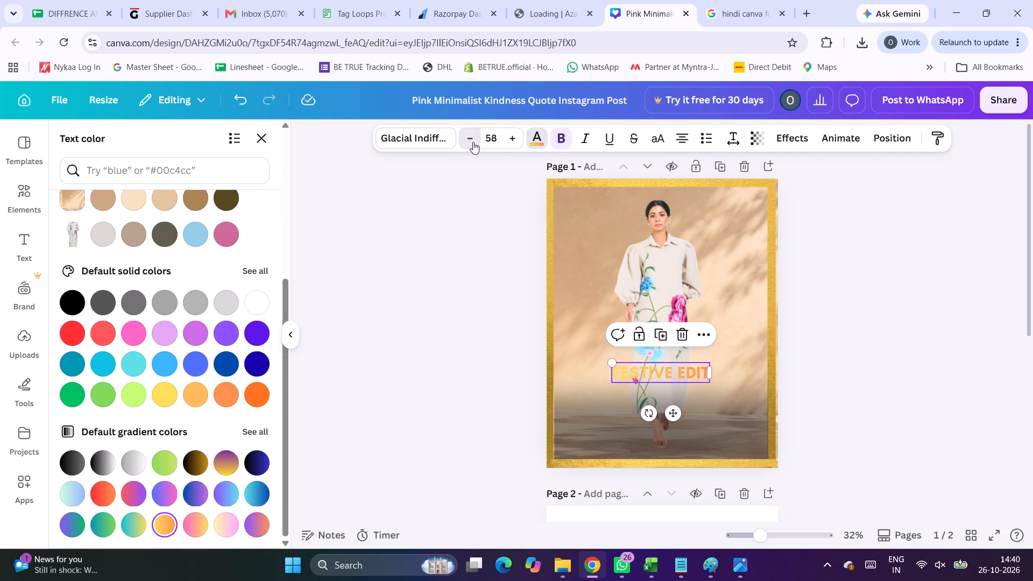
{"action": "left_click", "coordinate": [473, 142]}
Recolour the "FESTIVE EDIT" text with the solid gold sampled from the frame.
{"action": "scroll", "coordinate": [147, 395], "scroll_direction": "up", "scroll_amount": 6}
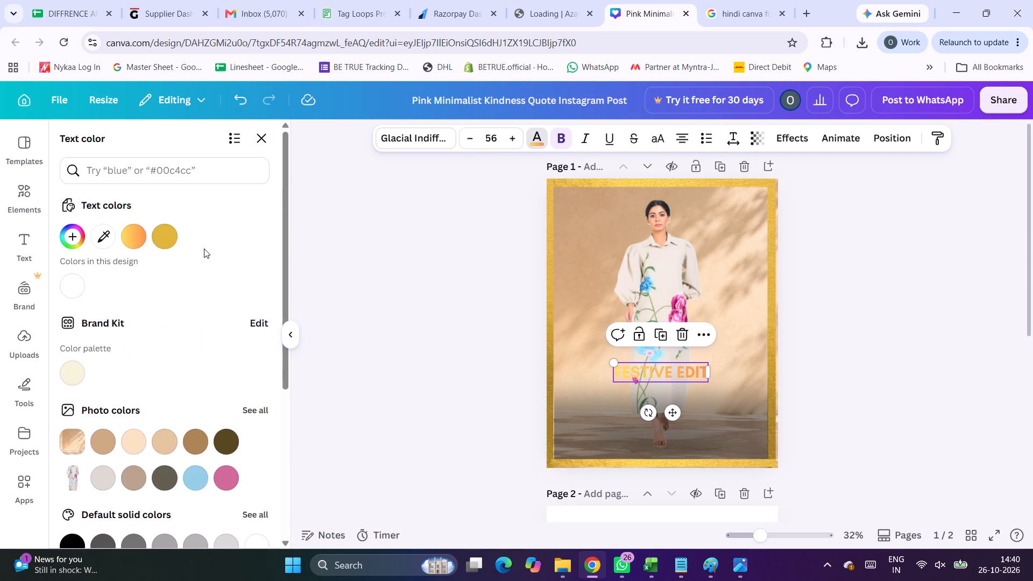
{"action": "left_click", "coordinate": [153, 241]}
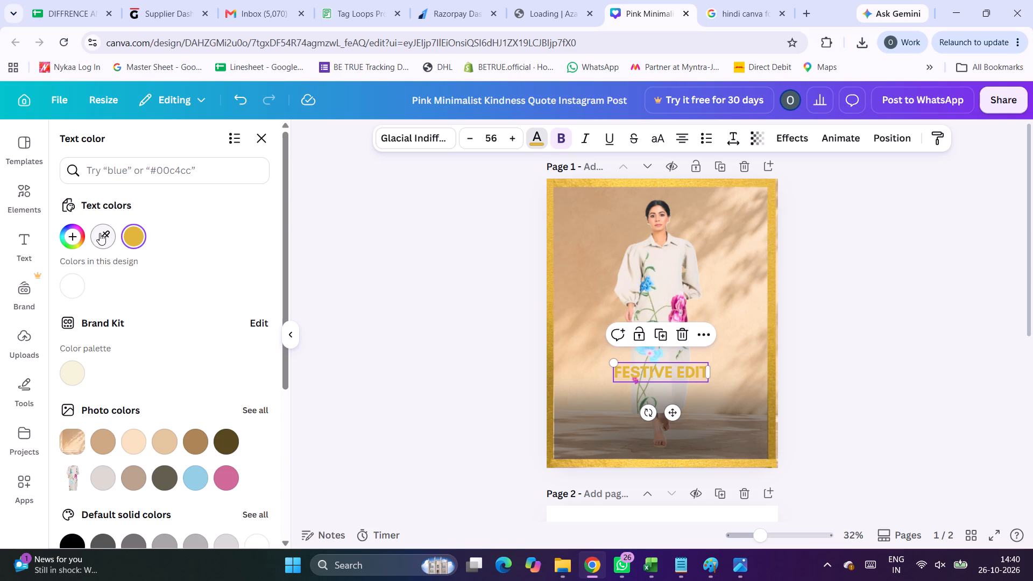
Recolour the "FESTIVE EDIT" text with the lighter gold sampled from the frame's top edge.
{"action": "left_click", "coordinate": [100, 233]}
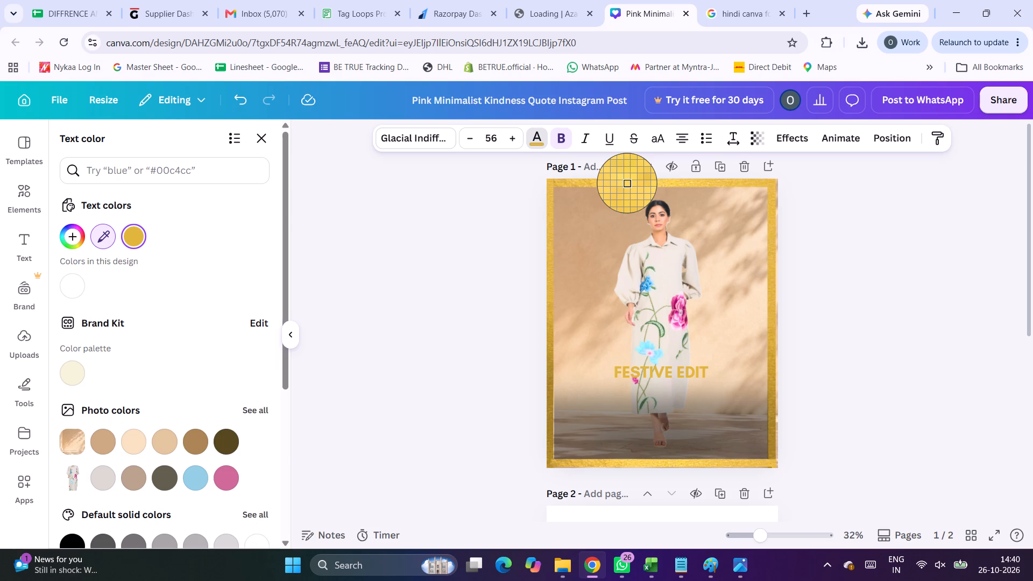
{"action": "left_click", "coordinate": [627, 183]}
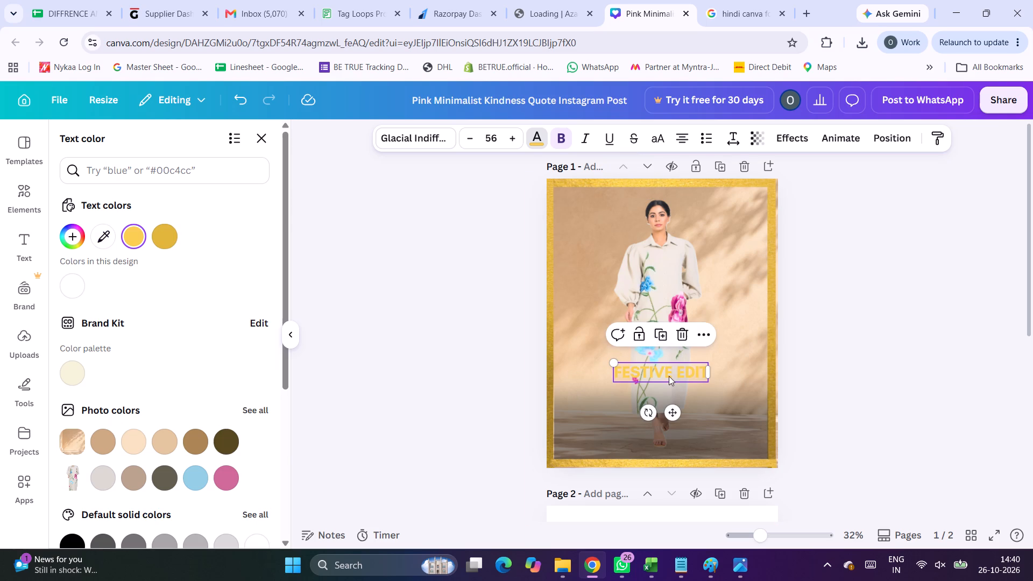
Remove the bold formatting from the "FESTIVE EDIT" text.
{"action": "triple_click", "coordinate": [669, 376]}
{"action": "left_click", "coordinate": [669, 376]}
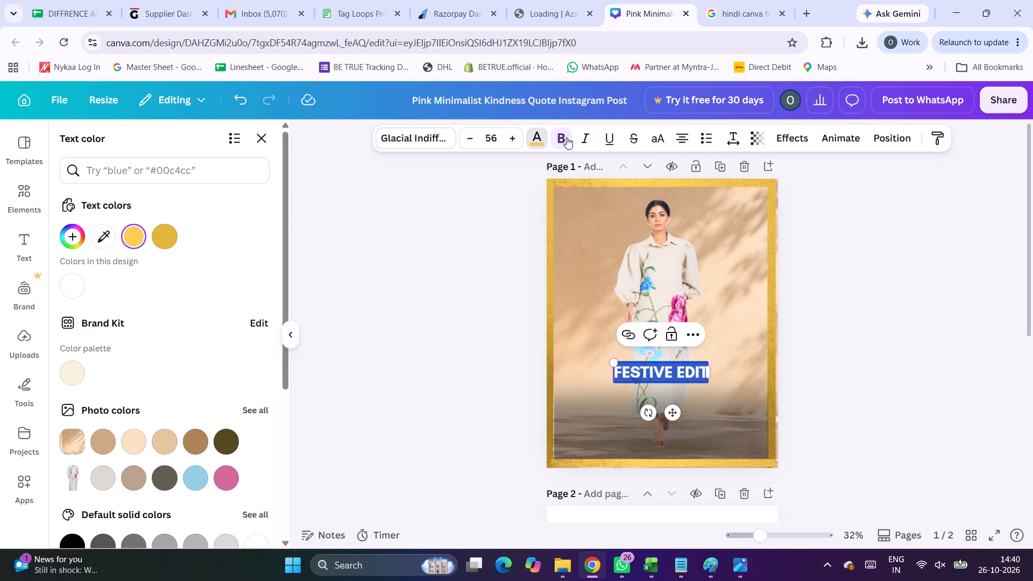
{"action": "left_click", "coordinate": [566, 137]}
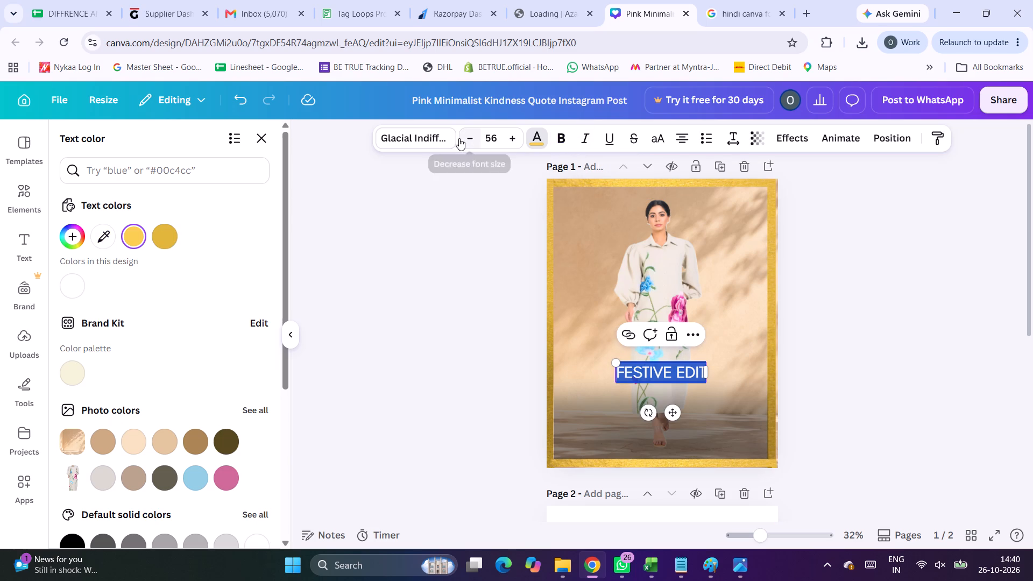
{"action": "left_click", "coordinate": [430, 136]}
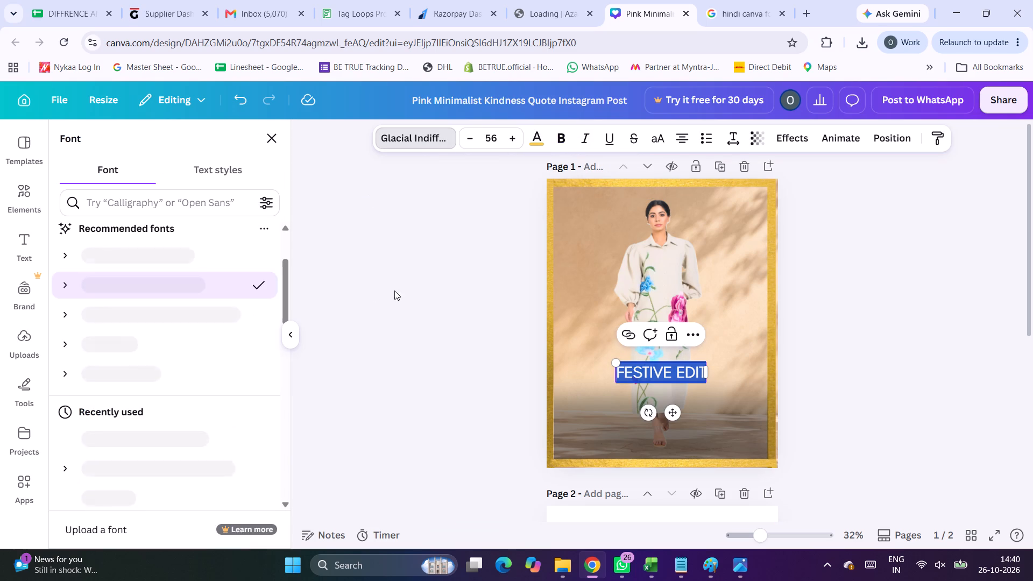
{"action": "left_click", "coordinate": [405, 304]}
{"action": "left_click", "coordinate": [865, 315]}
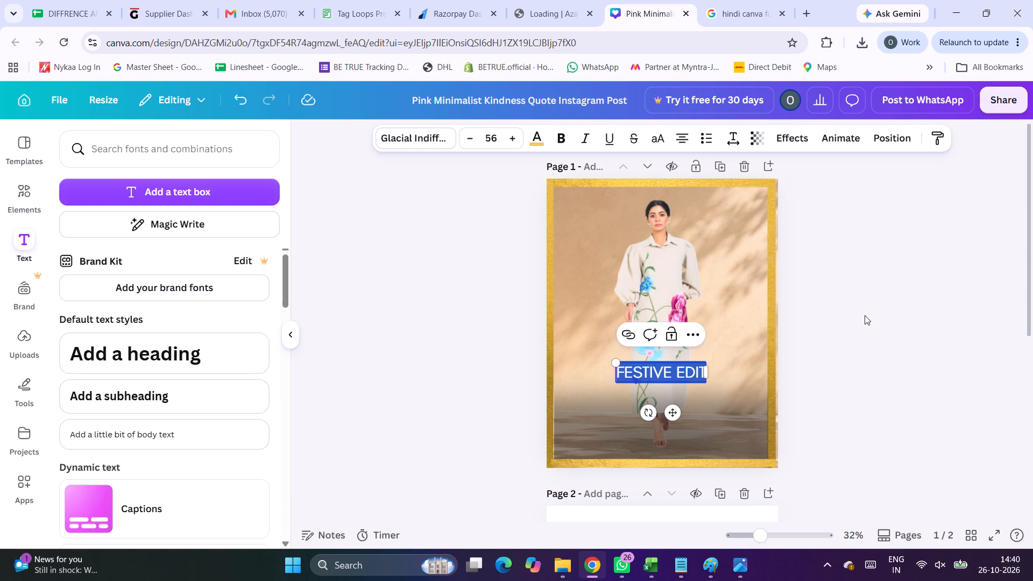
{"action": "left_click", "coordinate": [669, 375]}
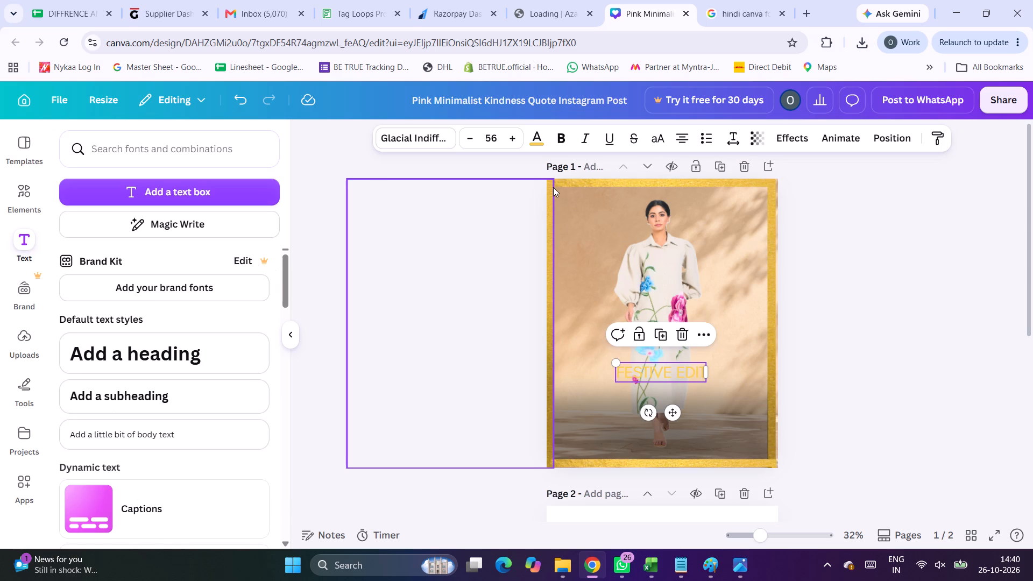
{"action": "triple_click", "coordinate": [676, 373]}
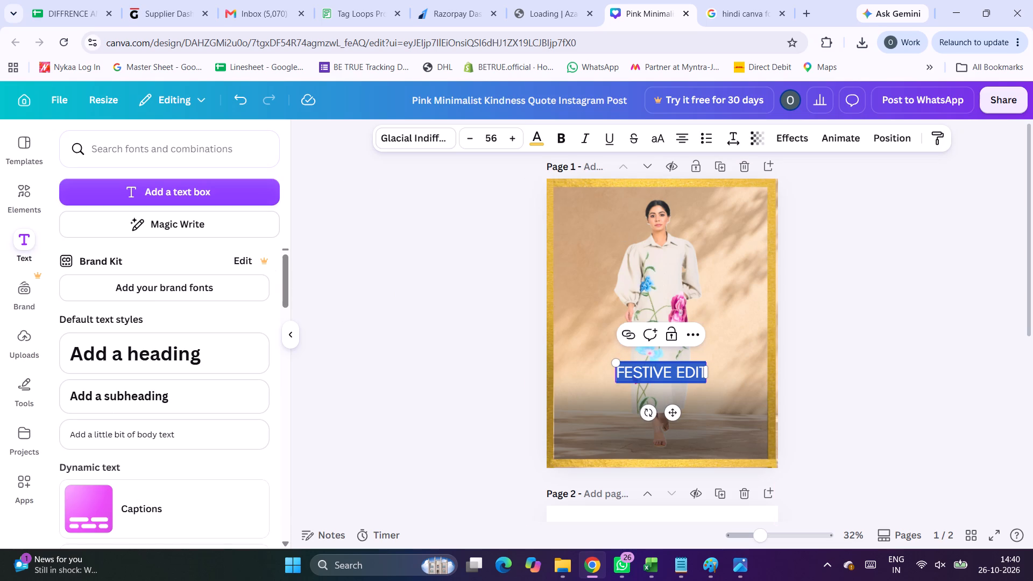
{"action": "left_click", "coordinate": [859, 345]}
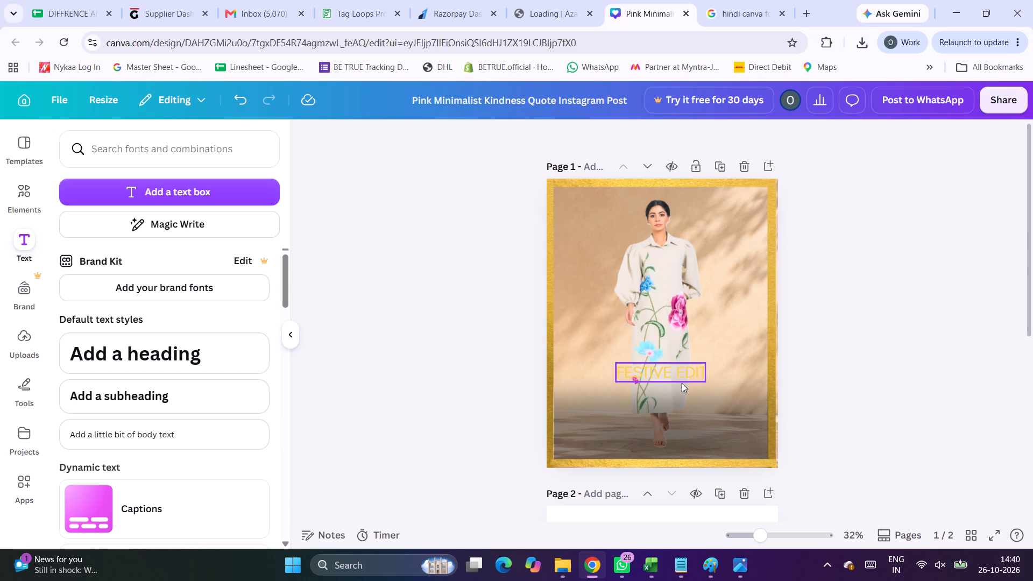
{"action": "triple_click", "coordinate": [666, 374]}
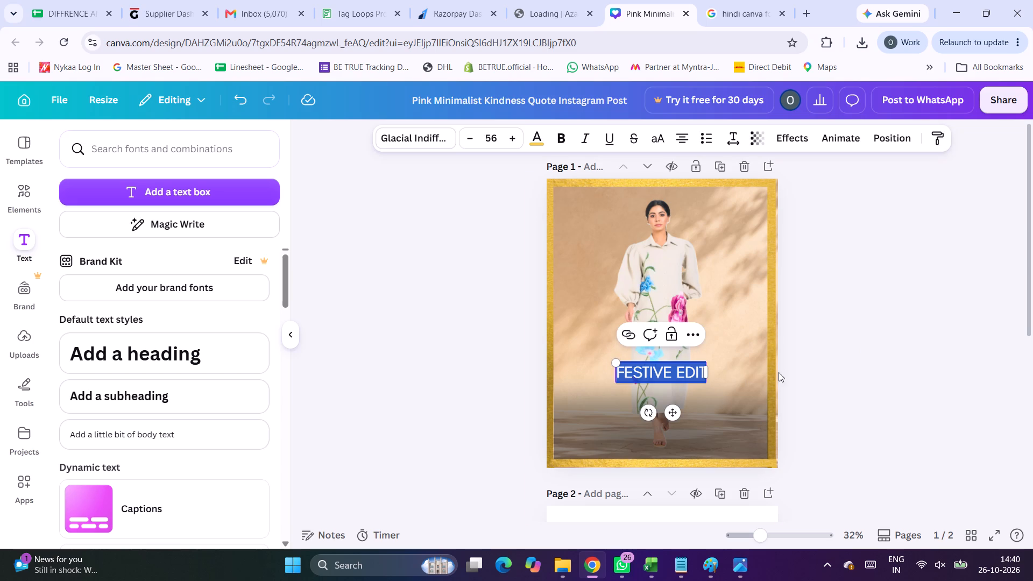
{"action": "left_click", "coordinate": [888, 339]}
Try the "FESTIVE EDIT" text near the photo's lower-right corner, and settle it across the dress's lower part, slightly higher than before.
{"action": "left_click_drag", "start_coordinate": [670, 375], "coordinate": [747, 388]}
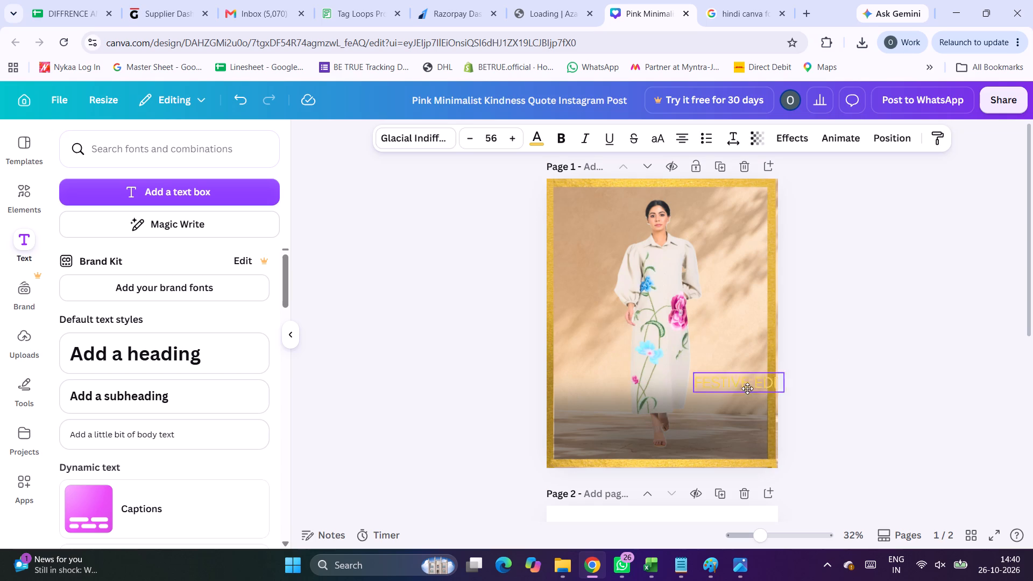
{"action": "left_click_drag", "start_coordinate": [747, 388], "coordinate": [727, 441]}
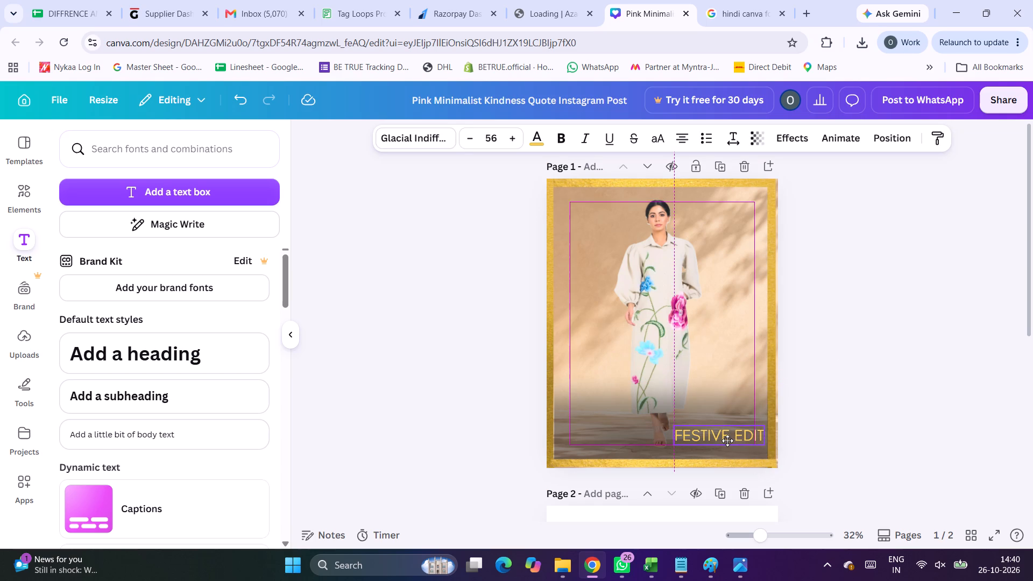
{"action": "left_click_drag", "start_coordinate": [727, 441], "coordinate": [676, 365]}
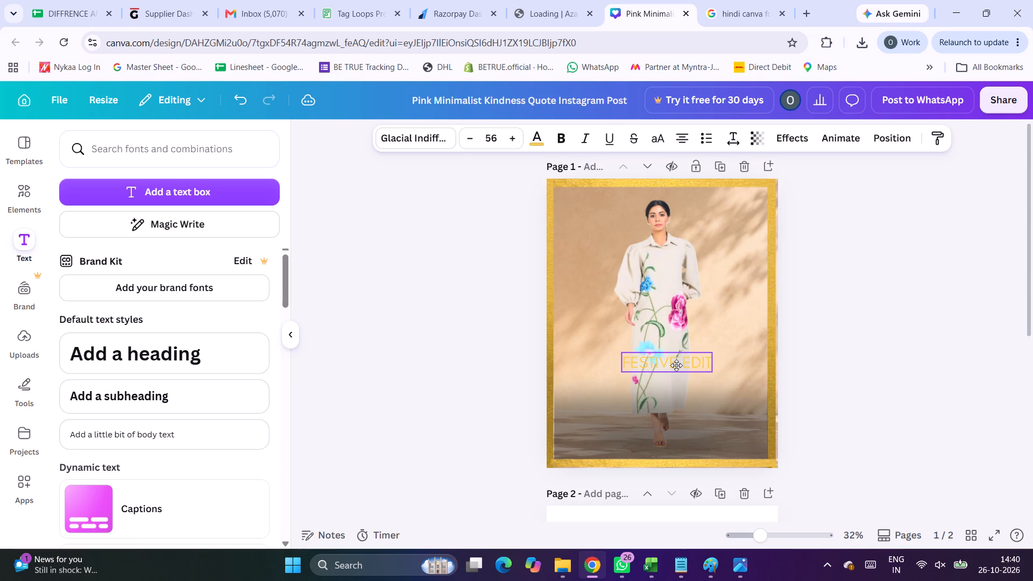
{"action": "left_click_drag", "start_coordinate": [676, 365], "coordinate": [677, 369]}
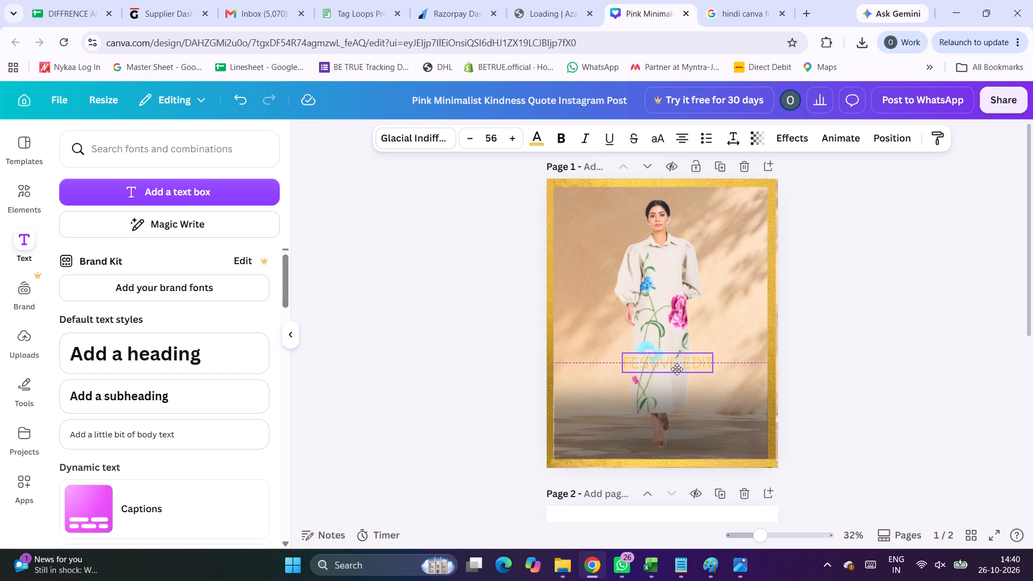
{"action": "left_click_drag", "start_coordinate": [677, 369], "coordinate": [716, 388]}
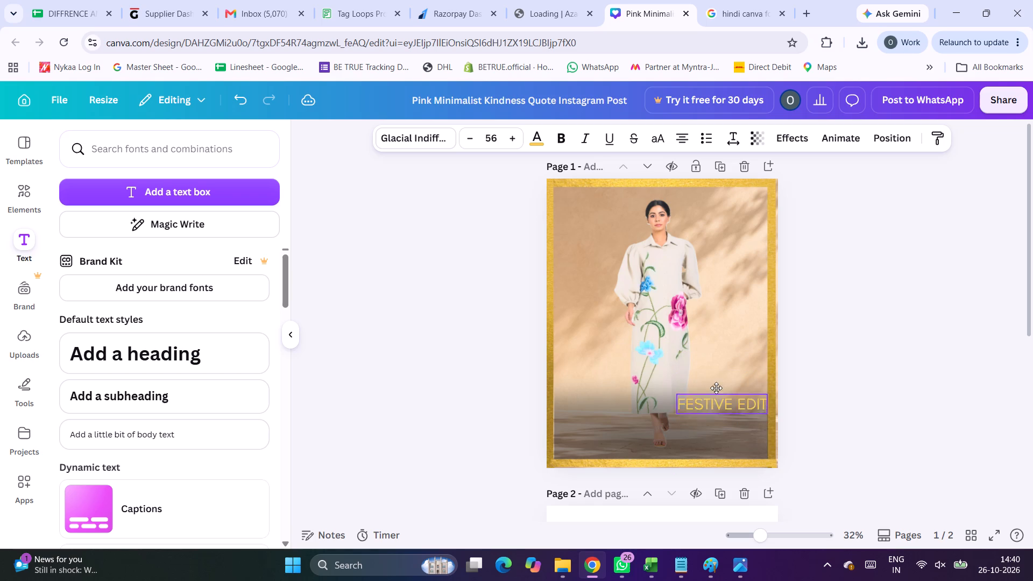
{"action": "left_click_drag", "start_coordinate": [716, 388], "coordinate": [674, 362]}
{"action": "left_click", "coordinate": [882, 341]}
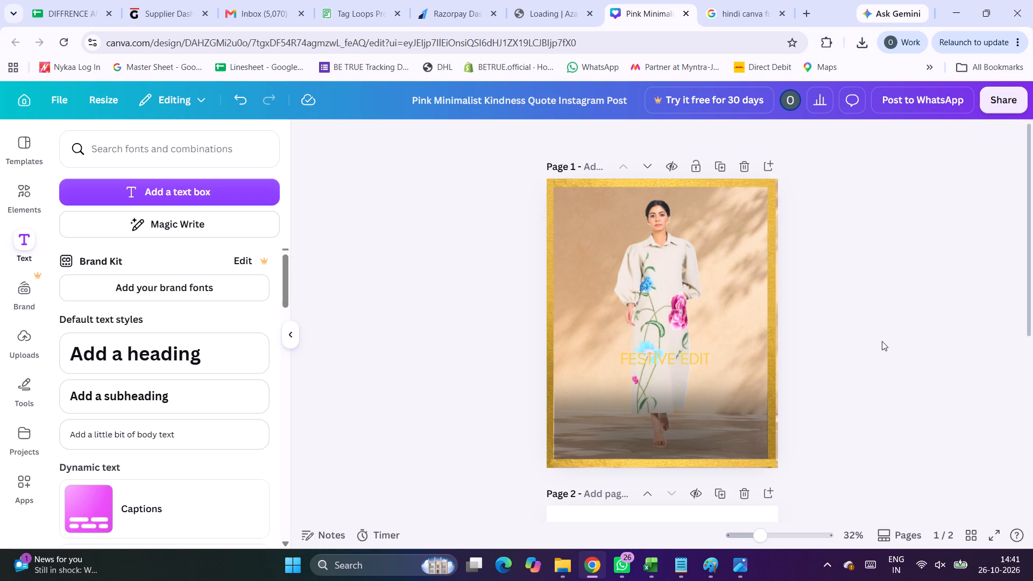
{"action": "key", "text": "F10"}
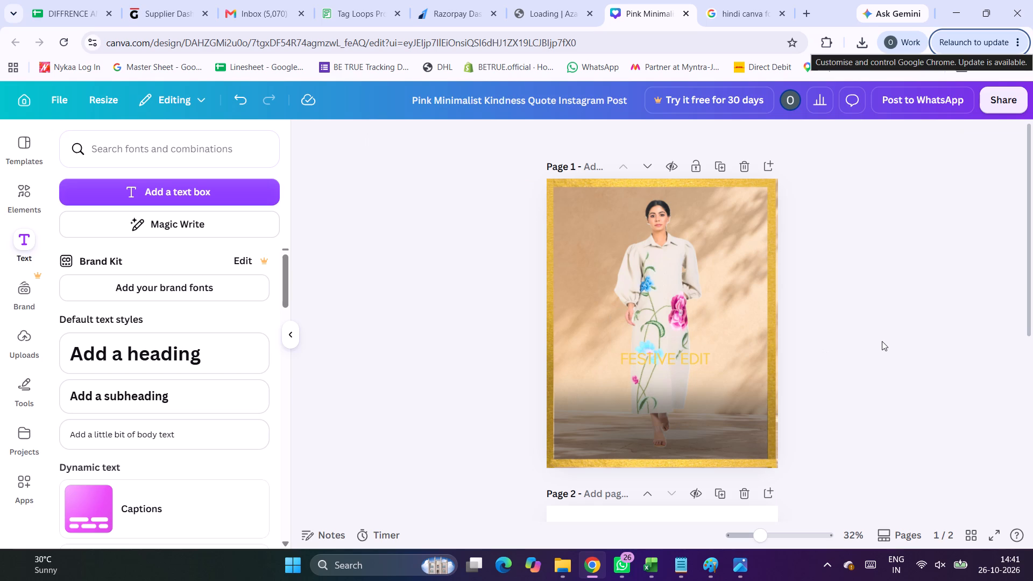
{"action": "key", "text": "Print"}
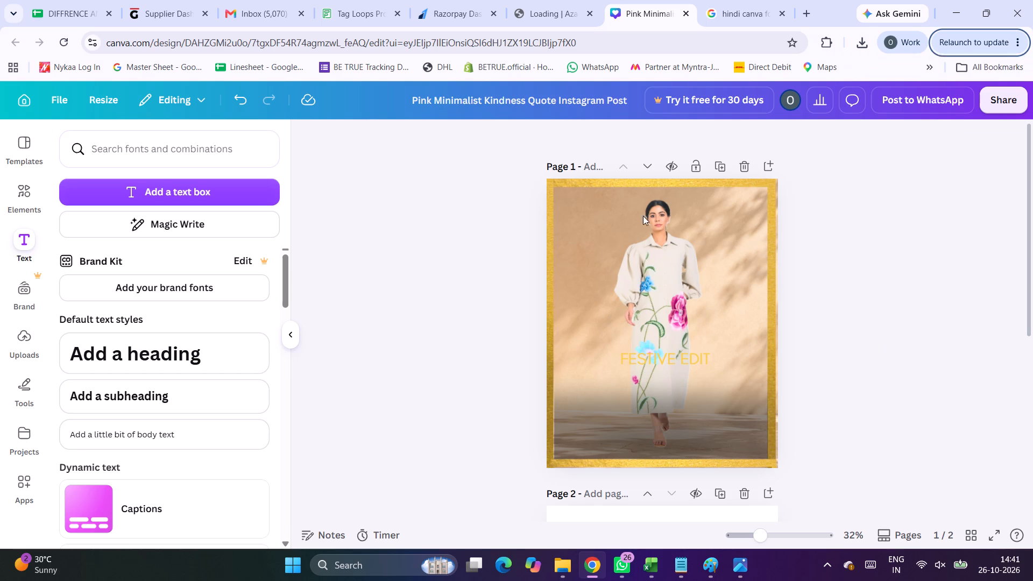
{"action": "left_click_drag", "start_coordinate": [515, 171], "coordinate": [795, 401]}
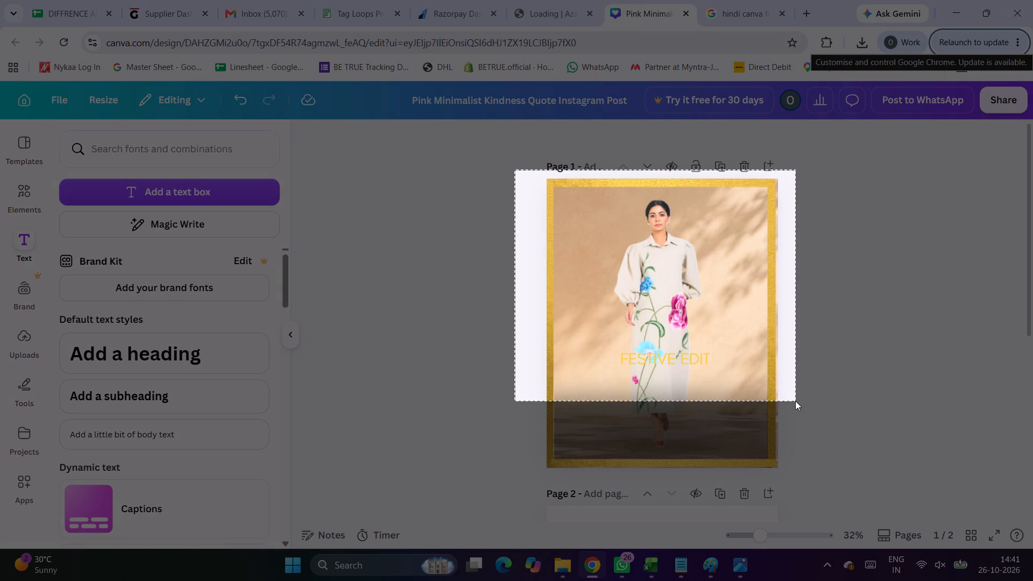
{"action": "left_click_drag", "start_coordinate": [795, 401], "coordinate": [800, 474]}
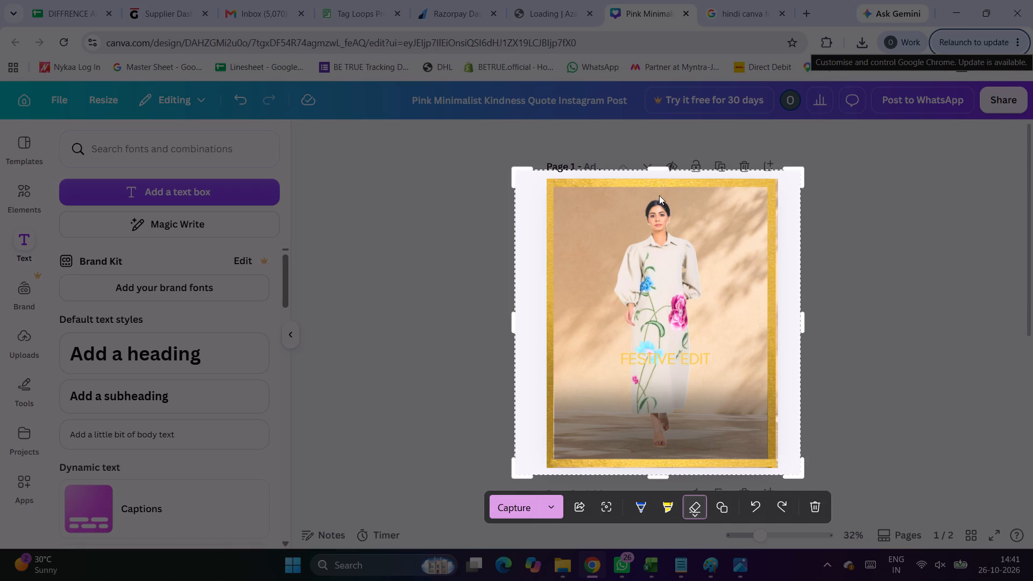
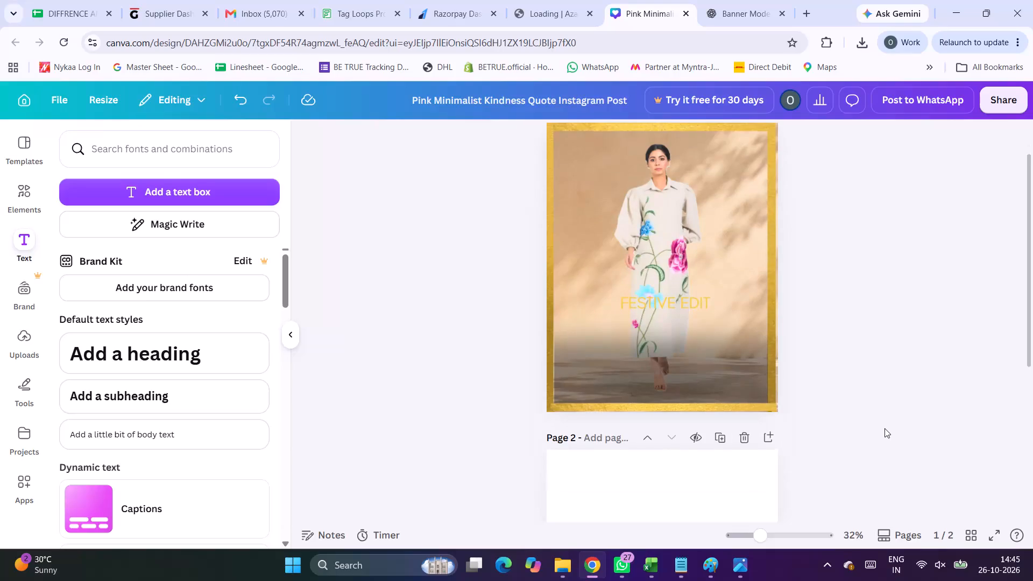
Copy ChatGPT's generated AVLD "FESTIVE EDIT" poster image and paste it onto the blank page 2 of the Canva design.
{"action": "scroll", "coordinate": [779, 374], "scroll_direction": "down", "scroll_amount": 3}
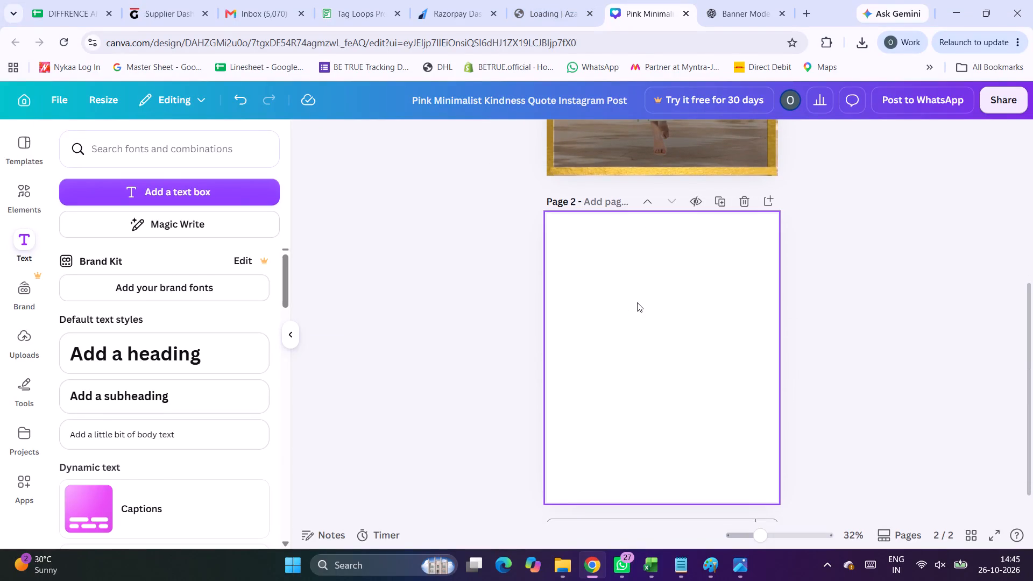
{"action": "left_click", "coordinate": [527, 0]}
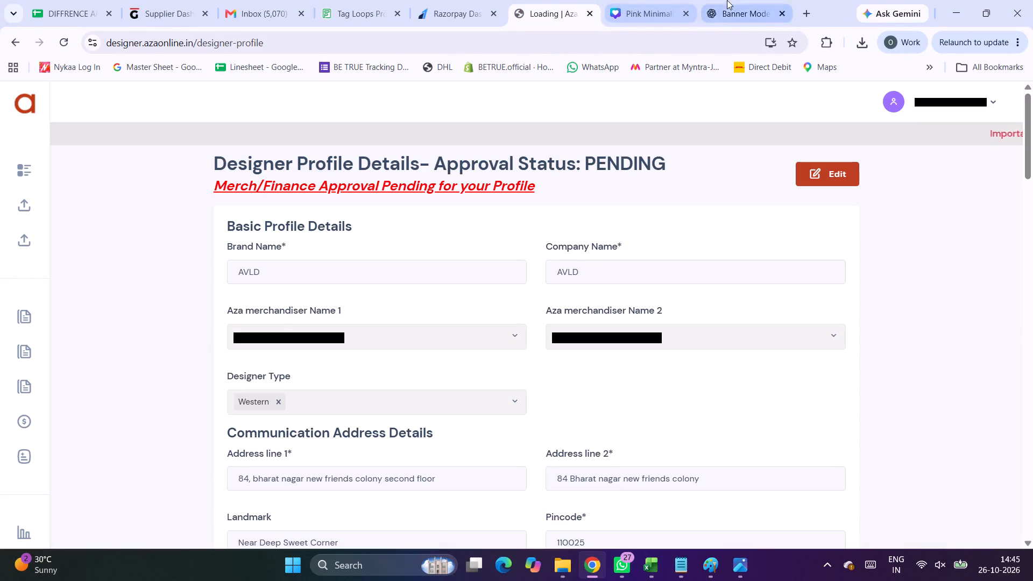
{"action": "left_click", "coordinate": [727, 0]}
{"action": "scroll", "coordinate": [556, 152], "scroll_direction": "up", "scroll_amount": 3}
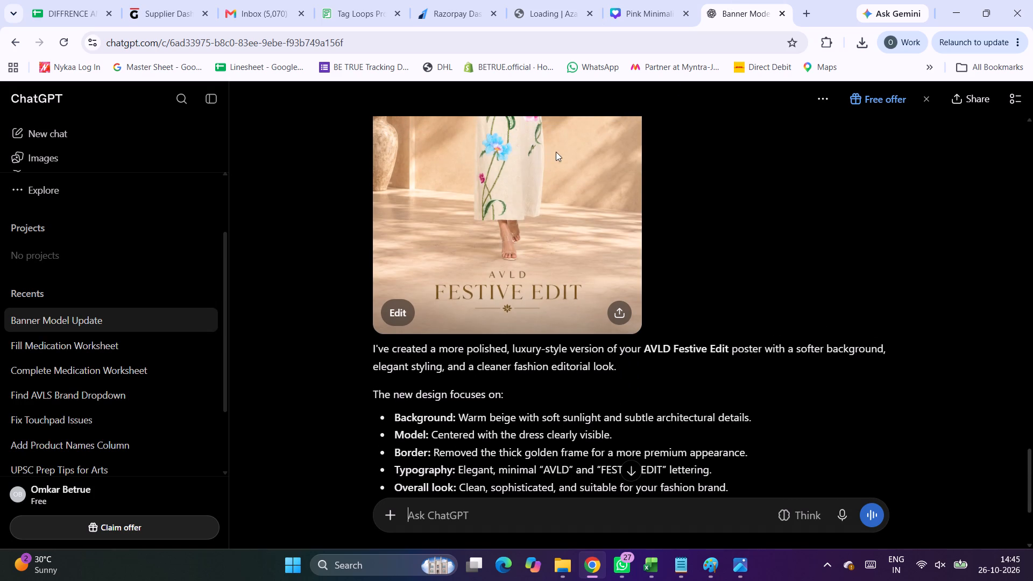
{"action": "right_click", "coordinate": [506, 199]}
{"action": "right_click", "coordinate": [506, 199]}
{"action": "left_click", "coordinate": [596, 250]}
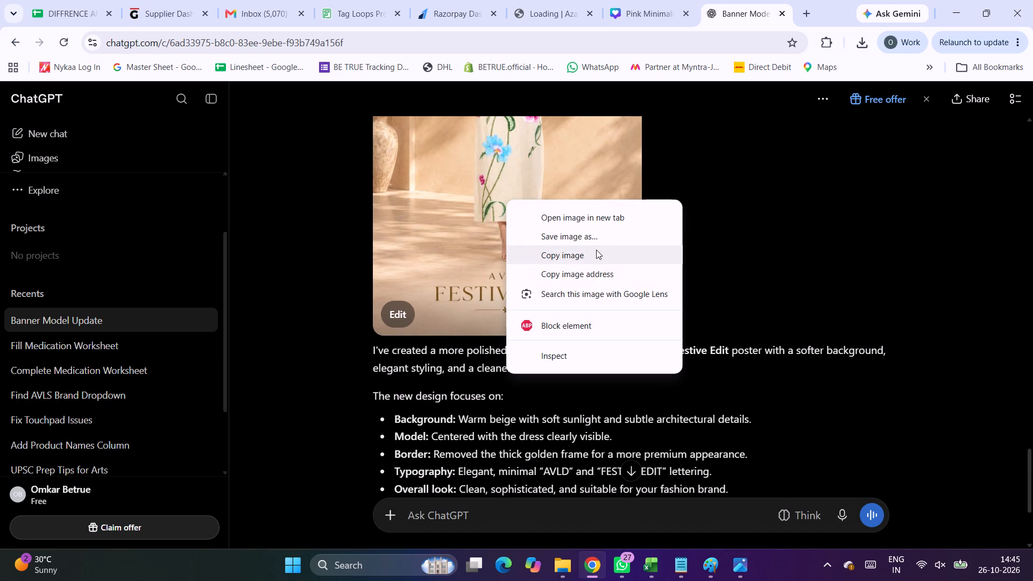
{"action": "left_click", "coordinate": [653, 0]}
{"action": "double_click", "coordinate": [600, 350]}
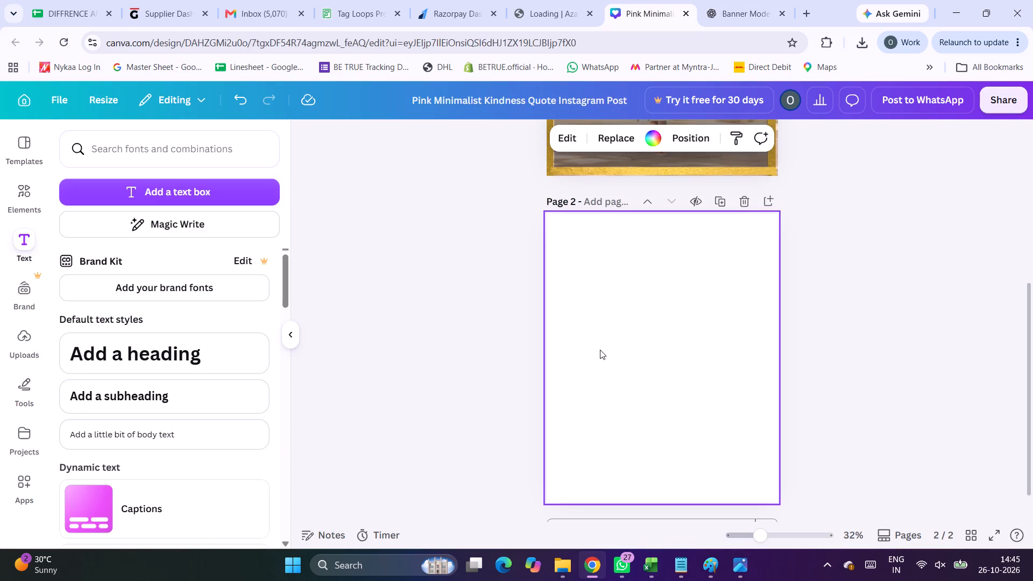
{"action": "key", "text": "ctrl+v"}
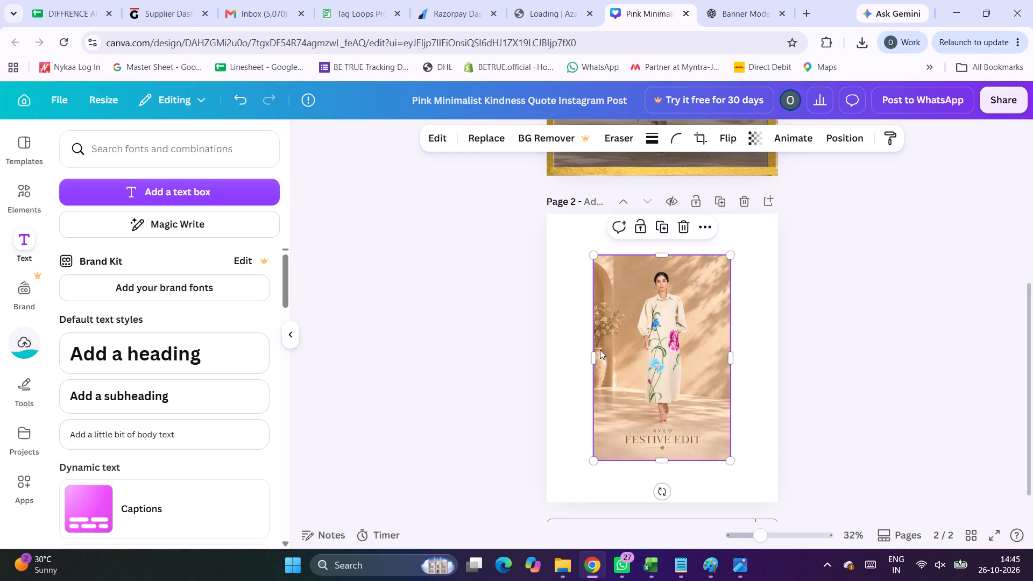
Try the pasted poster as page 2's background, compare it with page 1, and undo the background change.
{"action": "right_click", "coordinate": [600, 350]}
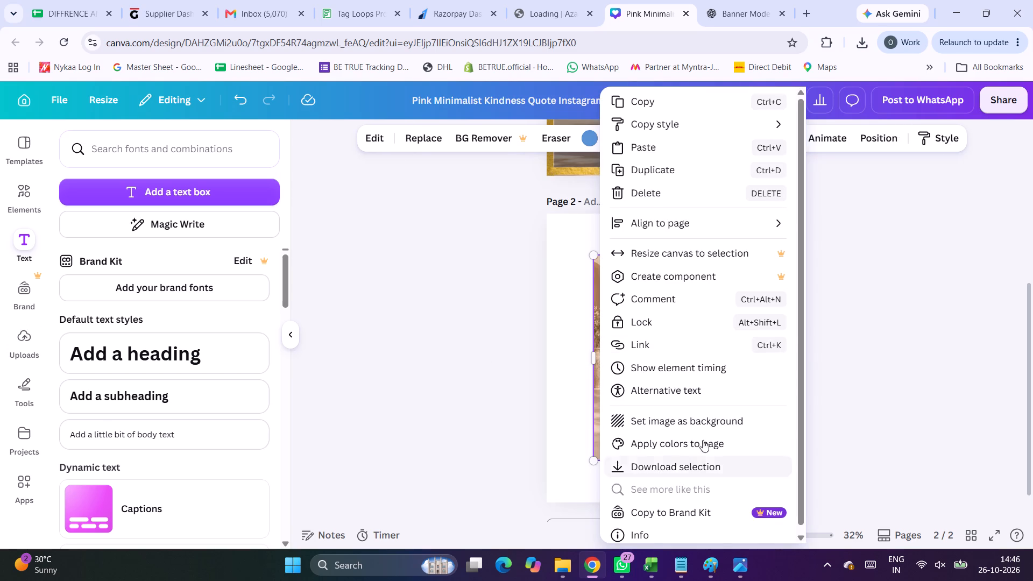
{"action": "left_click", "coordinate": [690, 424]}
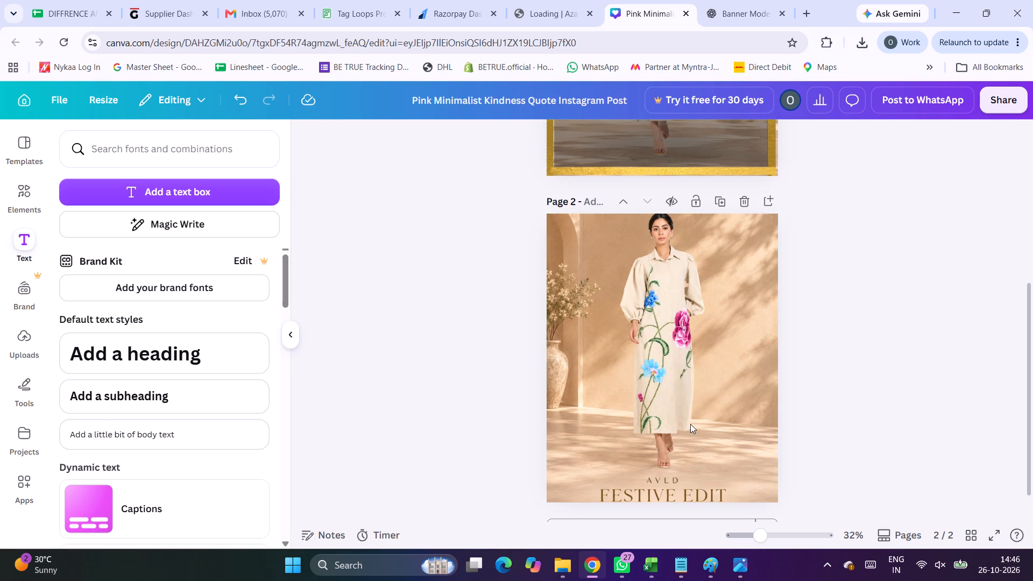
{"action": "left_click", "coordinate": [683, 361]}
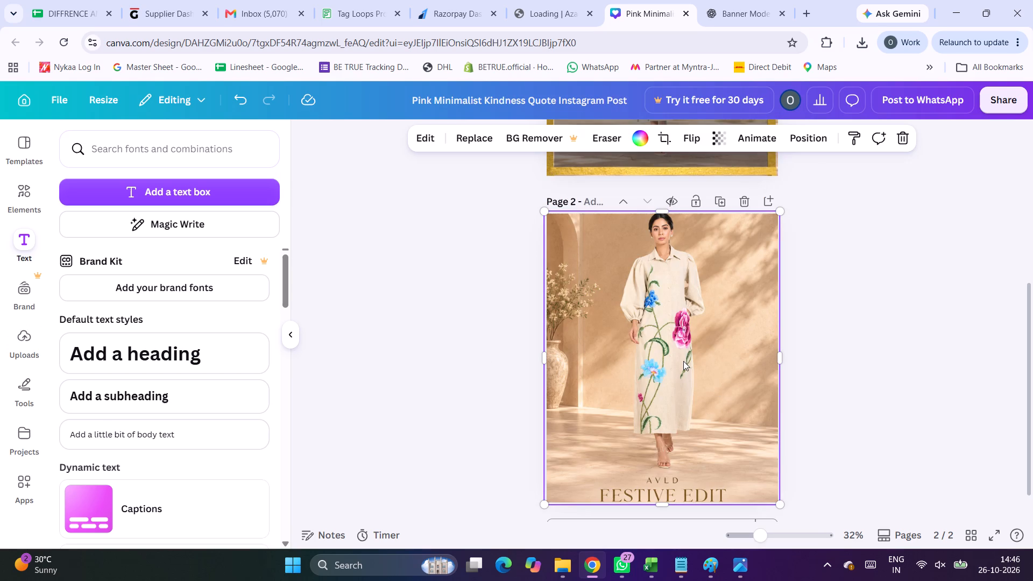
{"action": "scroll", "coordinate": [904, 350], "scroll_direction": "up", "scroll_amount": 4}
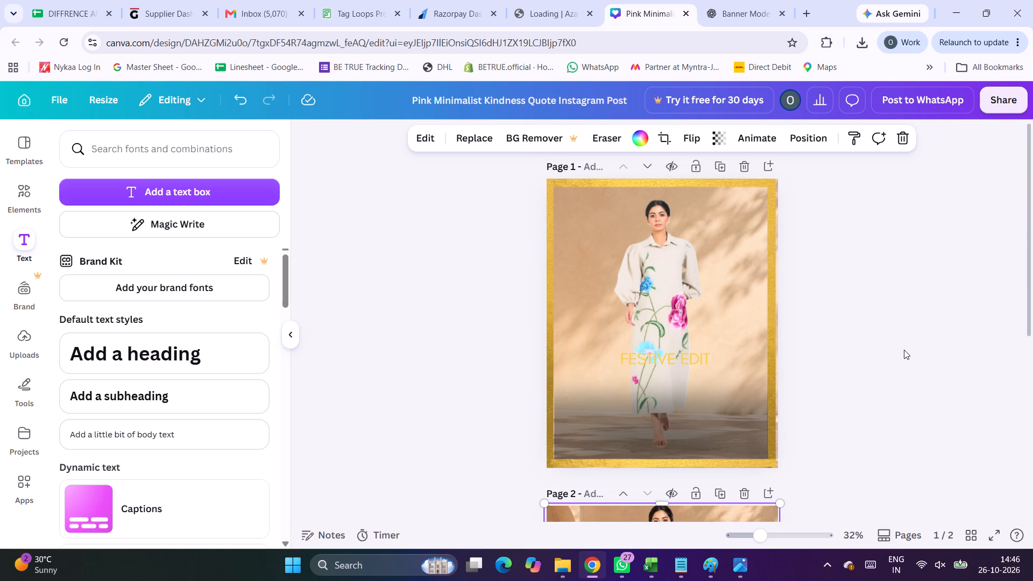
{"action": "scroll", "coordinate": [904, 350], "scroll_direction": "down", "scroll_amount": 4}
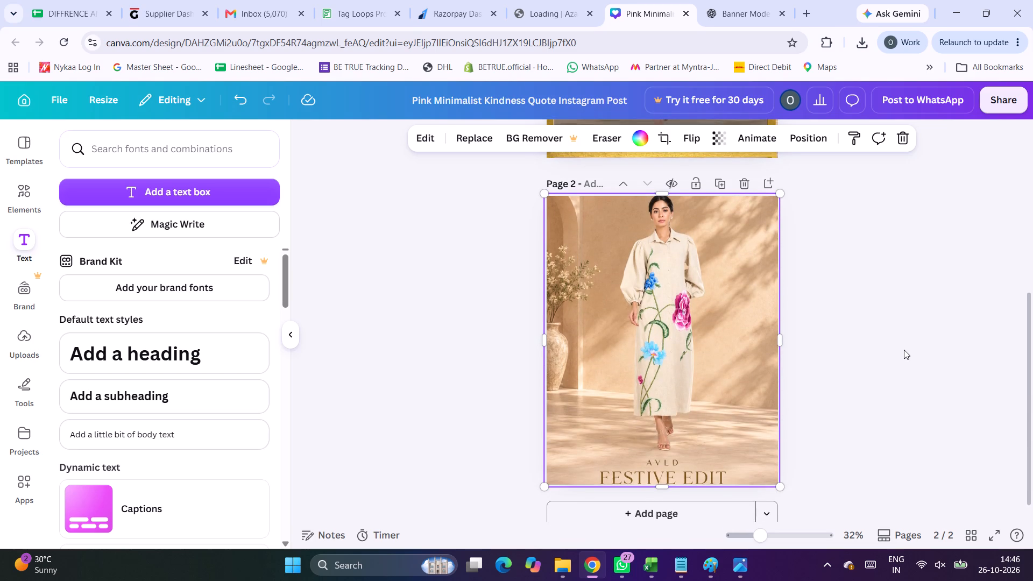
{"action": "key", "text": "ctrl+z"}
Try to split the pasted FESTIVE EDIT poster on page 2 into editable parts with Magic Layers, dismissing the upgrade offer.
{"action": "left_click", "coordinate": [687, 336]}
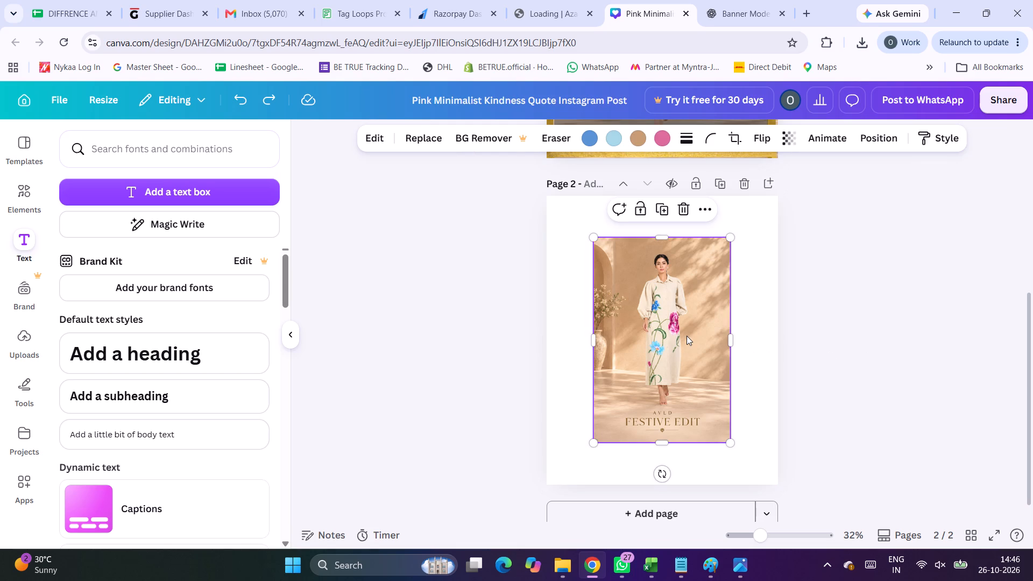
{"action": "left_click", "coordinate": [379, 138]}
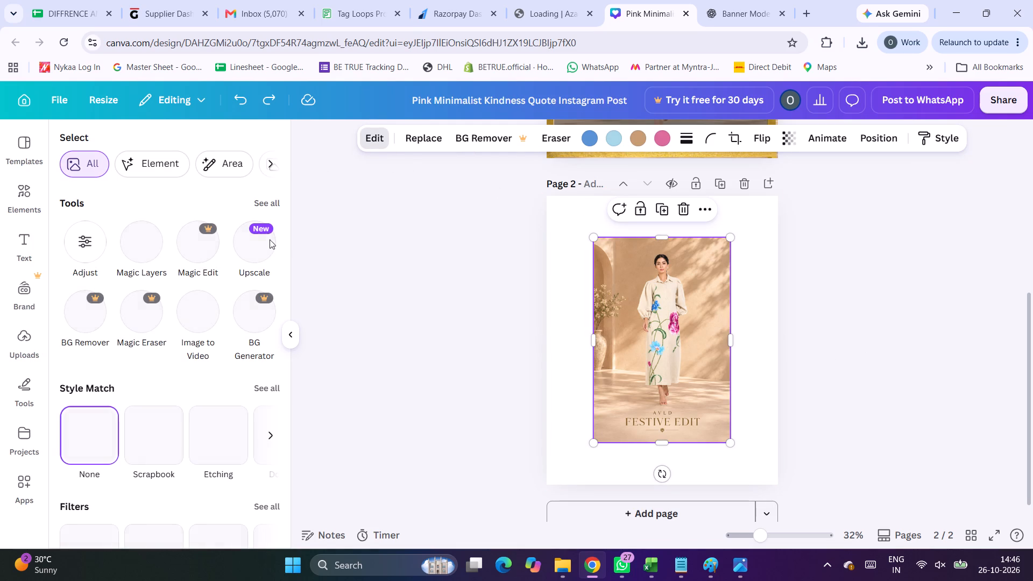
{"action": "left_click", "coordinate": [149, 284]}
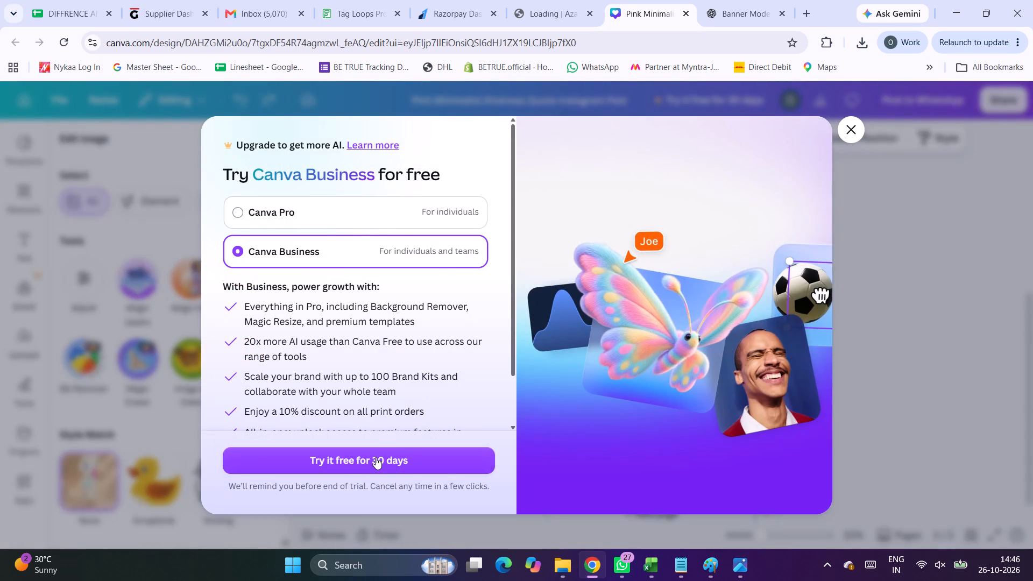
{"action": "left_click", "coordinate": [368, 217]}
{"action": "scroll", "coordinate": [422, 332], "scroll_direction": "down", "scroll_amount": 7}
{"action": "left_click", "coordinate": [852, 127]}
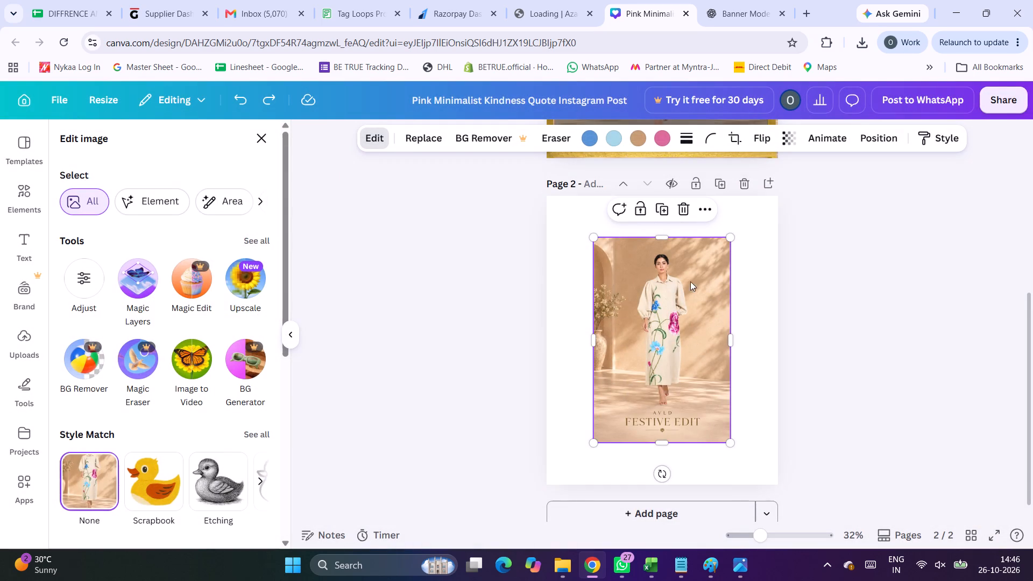
Delete the pasted FESTIVE EDIT poster from page 2.
{"action": "left_click", "coordinate": [683, 210]}
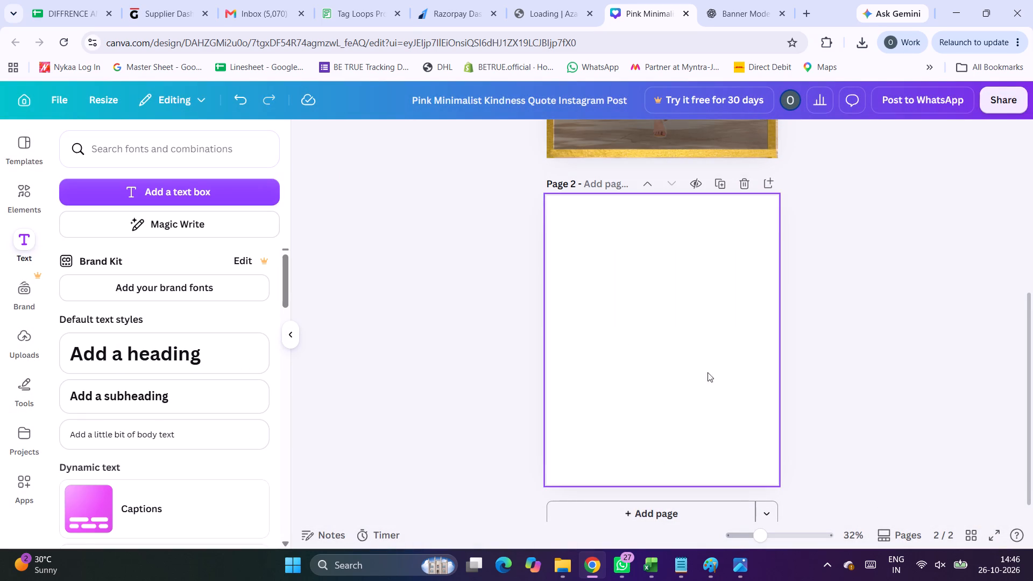
Add the uploaded sunlit beige archway image with the flower vase to page 2 and enlarge it to about 2,407 wide.
{"action": "scroll", "coordinate": [878, 274], "scroll_direction": "up", "scroll_amount": 3}
{"action": "scroll", "coordinate": [720, 236], "scroll_direction": "down", "scroll_amount": 1}
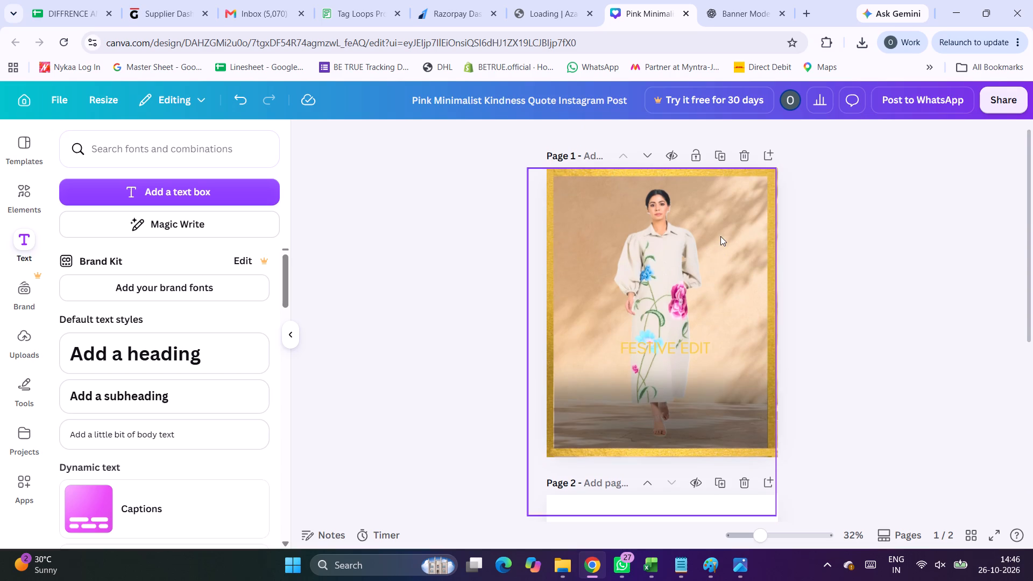
{"action": "scroll", "coordinate": [720, 236], "scroll_direction": "down", "scroll_amount": 1}
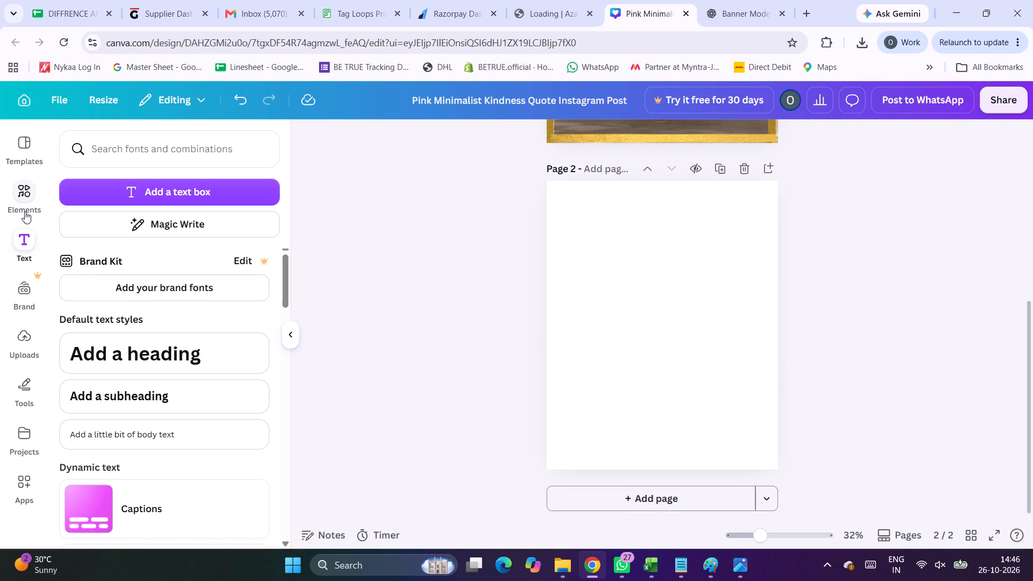
{"action": "left_click", "coordinate": [26, 198]}
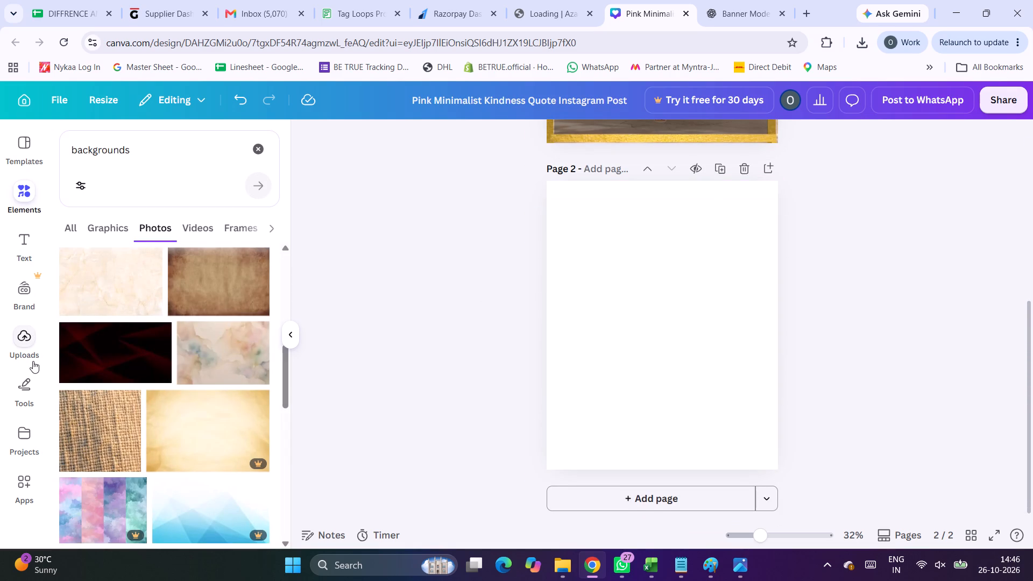
{"action": "left_click", "coordinate": [33, 361]}
{"action": "scroll", "coordinate": [236, 344], "scroll_direction": "up", "scroll_amount": 5}
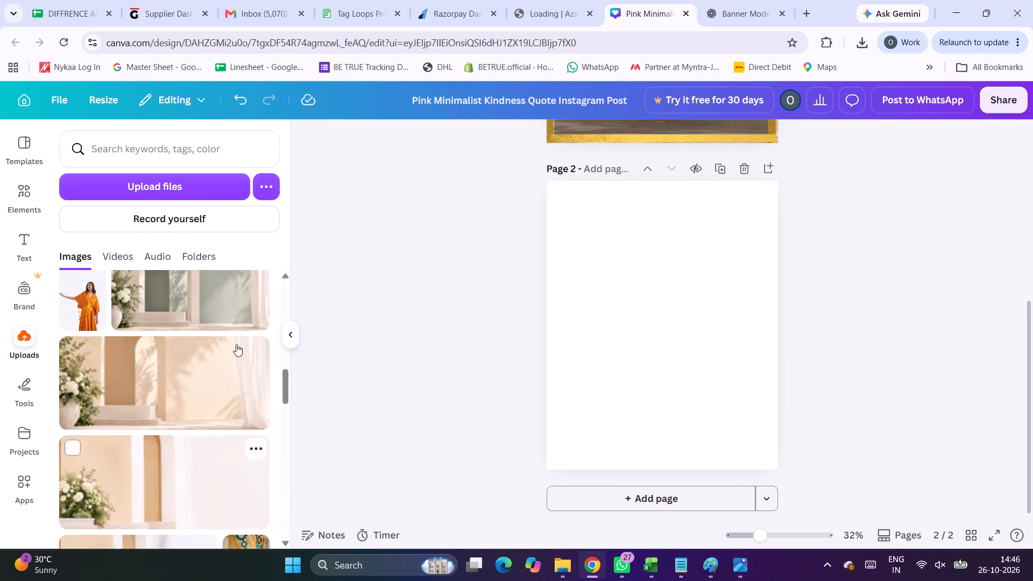
{"action": "left_click", "coordinate": [186, 432]}
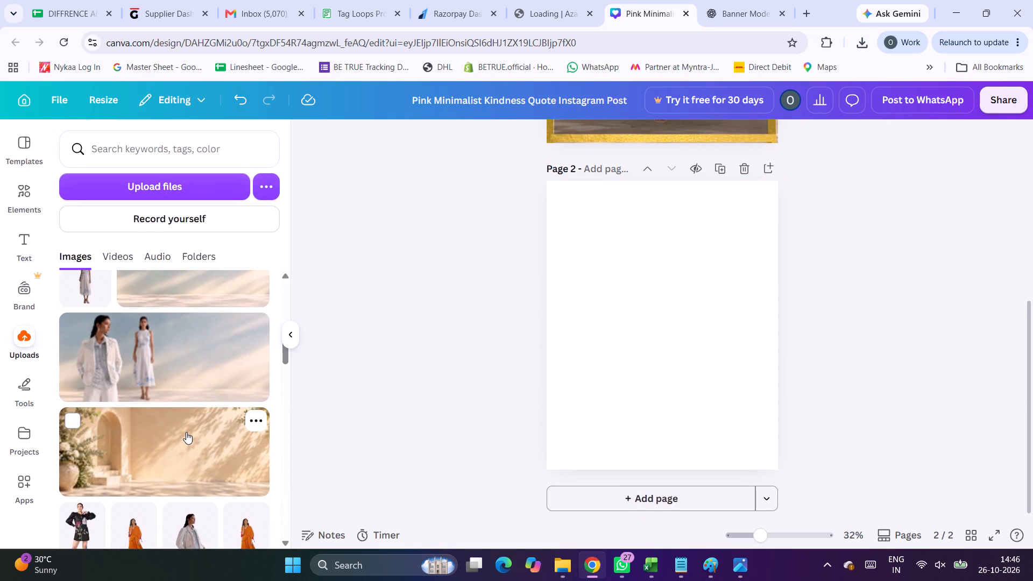
{"action": "left_click_drag", "start_coordinate": [697, 318], "coordinate": [669, 214]}
{"action": "left_click_drag", "start_coordinate": [716, 255], "coordinate": [943, 510]}
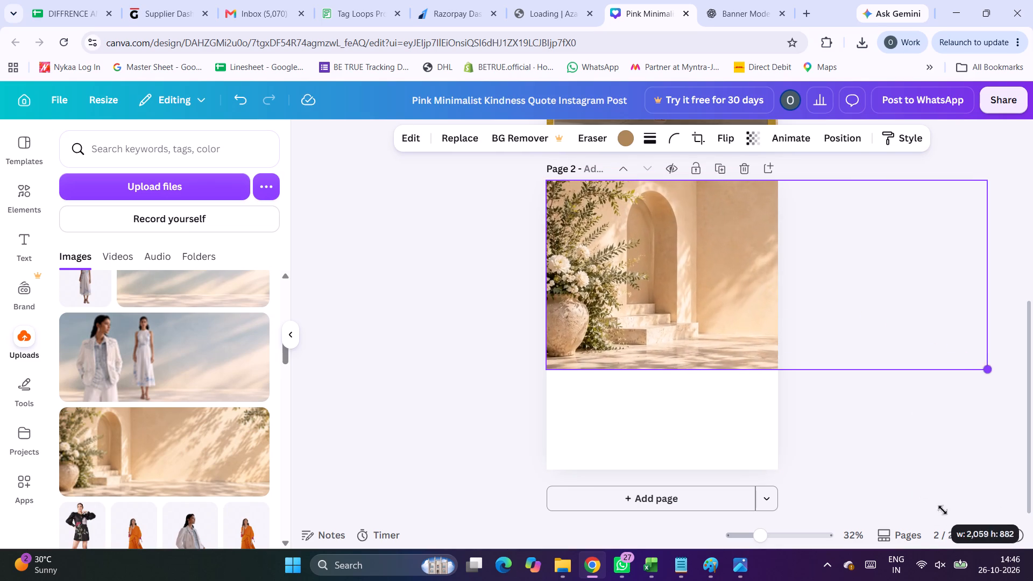
{"action": "left_click_drag", "start_coordinate": [943, 510], "coordinate": [1020, 500]}
Shift the archway image so more plain wall falls on page 2, and extend its height down to the page's bottom edge.
{"action": "left_click_drag", "start_coordinate": [765, 284], "coordinate": [744, 295]}
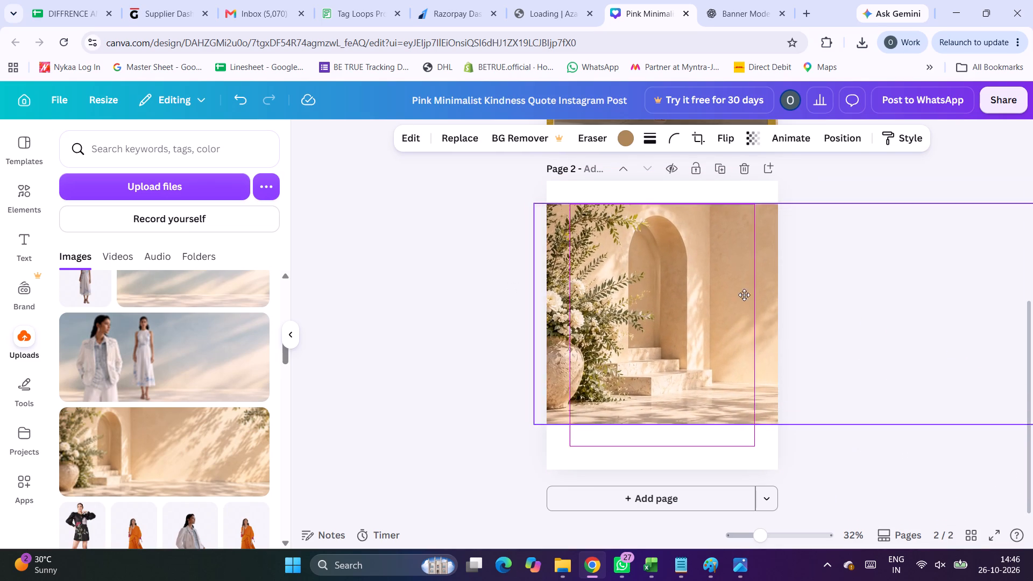
{"action": "left_click_drag", "start_coordinate": [744, 295], "coordinate": [699, 277]}
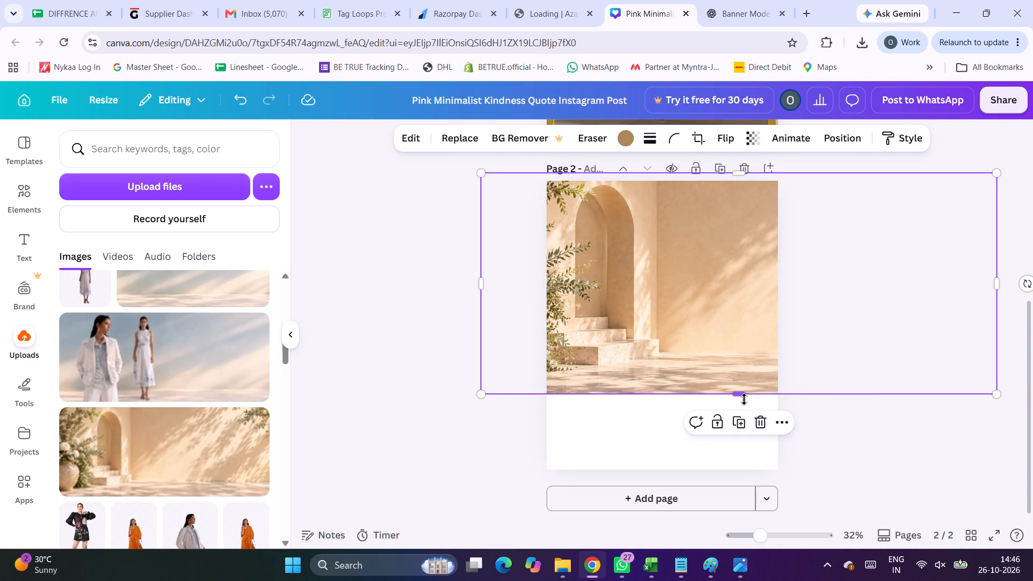
{"action": "left_click_drag", "start_coordinate": [744, 399], "coordinate": [777, 495]}
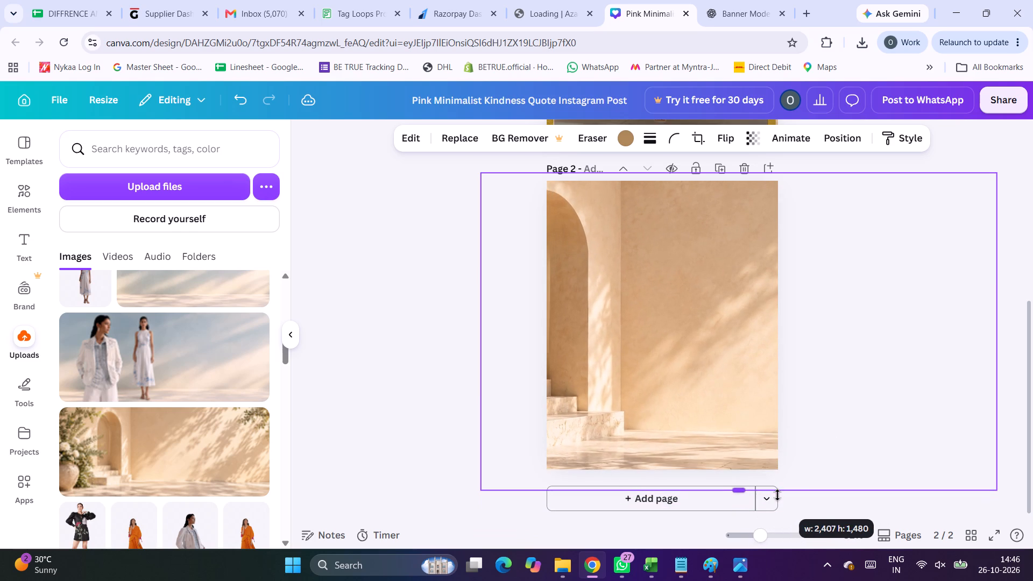
{"action": "left_click_drag", "start_coordinate": [777, 495], "coordinate": [802, 475]}
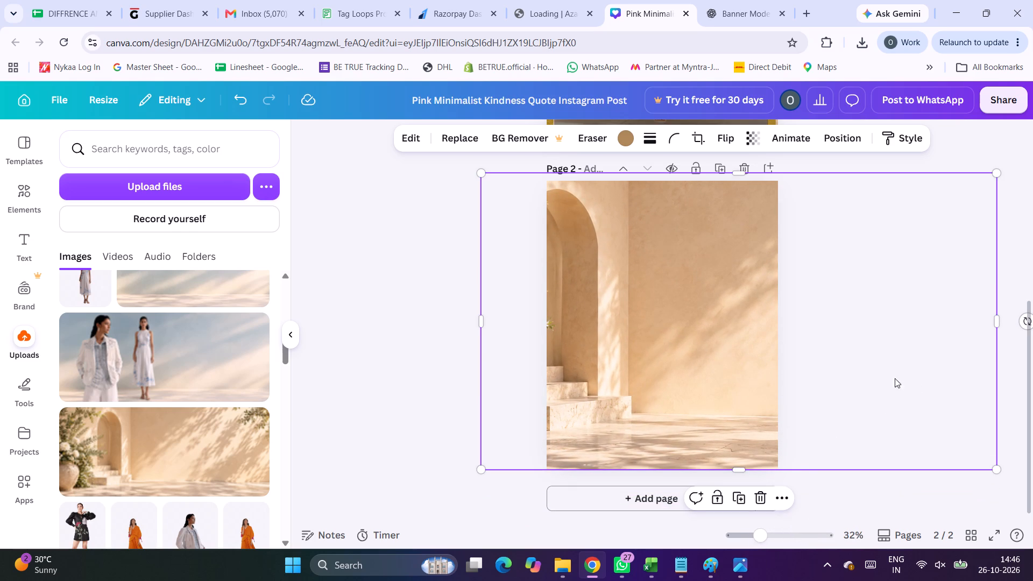
{"action": "left_click", "coordinate": [414, 332]}
Add the uploaded cutout of the model in the beige floral dress over the archway background on page 2.
{"action": "scroll", "coordinate": [414, 332], "scroll_direction": "up", "scroll_amount": 2}
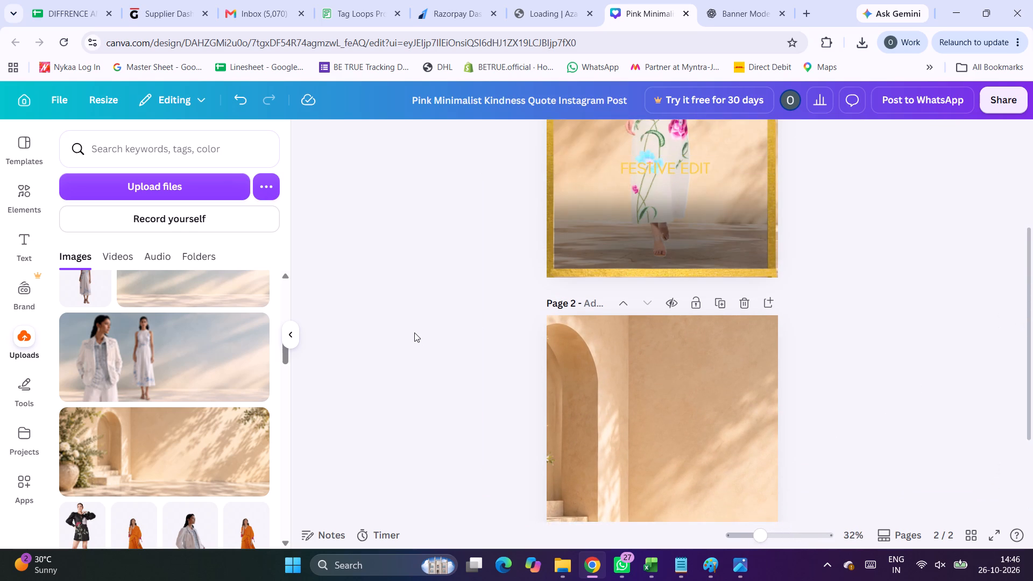
{"action": "left_click", "coordinate": [32, 189]}
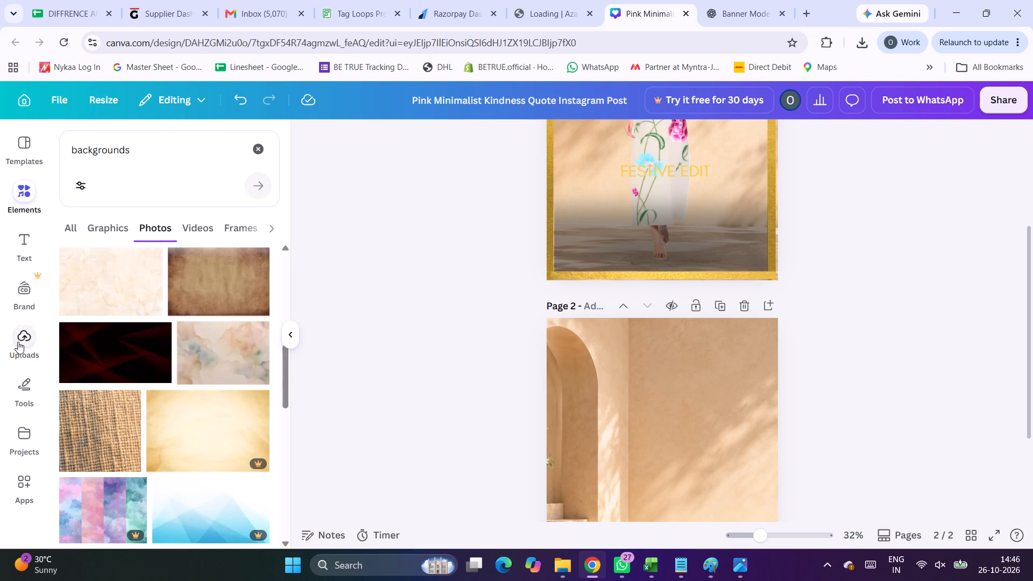
{"action": "left_click", "coordinate": [18, 342]}
{"action": "scroll", "coordinate": [146, 343], "scroll_direction": "up", "scroll_amount": 7}
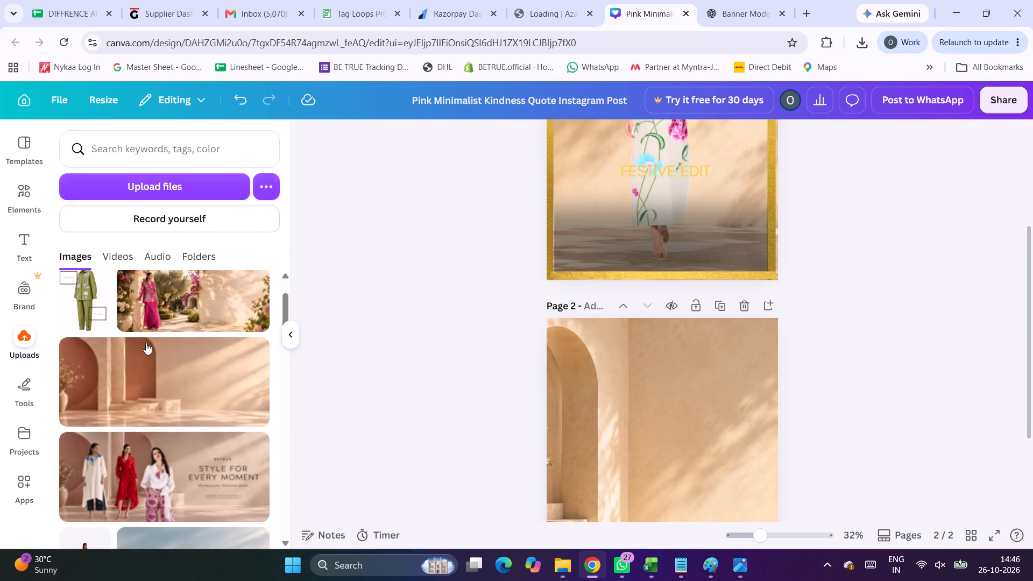
{"action": "left_click", "coordinate": [147, 322]}
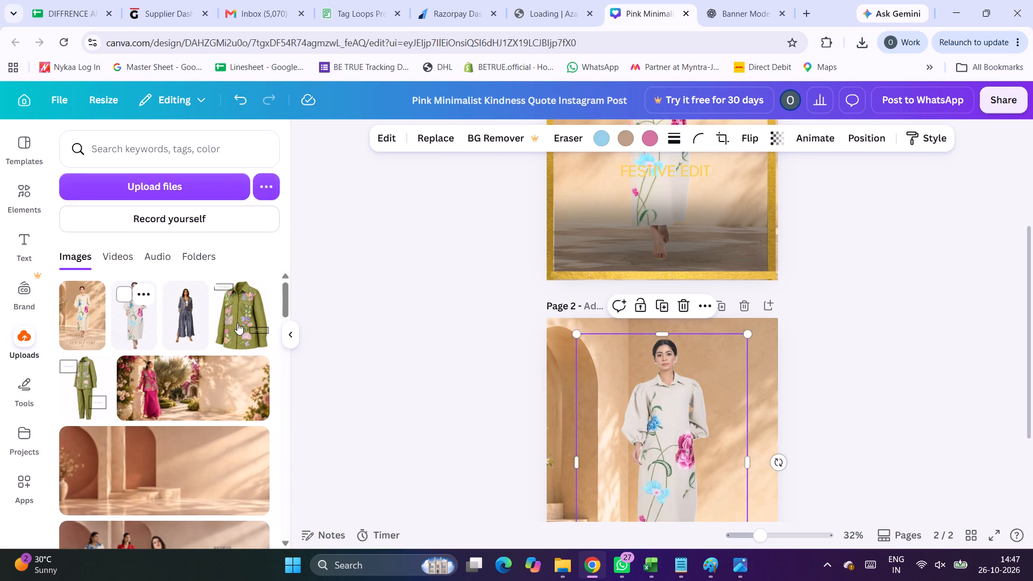
{"action": "scroll", "coordinate": [726, 416], "scroll_direction": "down", "scroll_amount": 2}
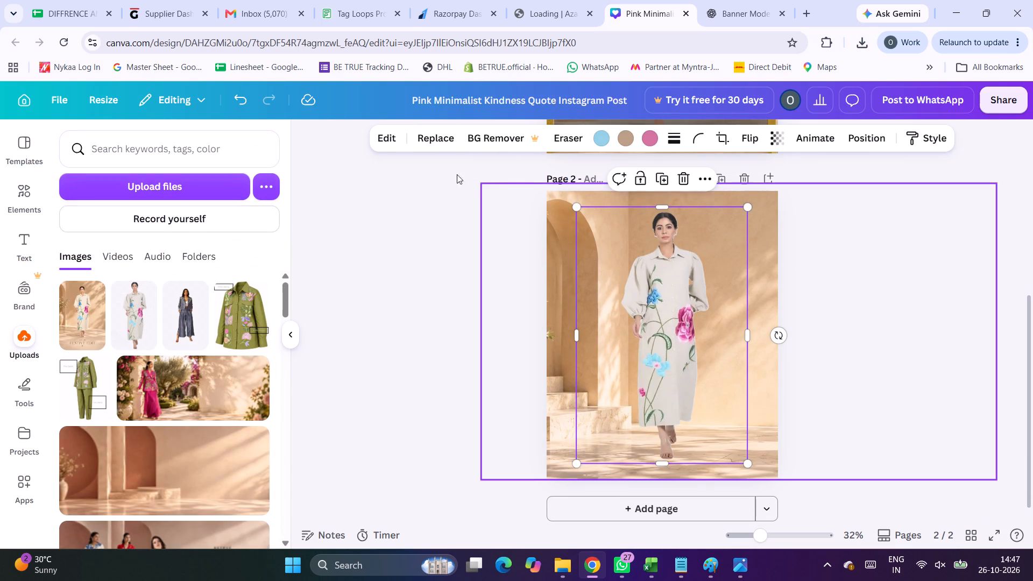
Apply Auto-adjust to the colours and light of the model photo on page 2.
{"action": "left_click", "coordinate": [394, 136]}
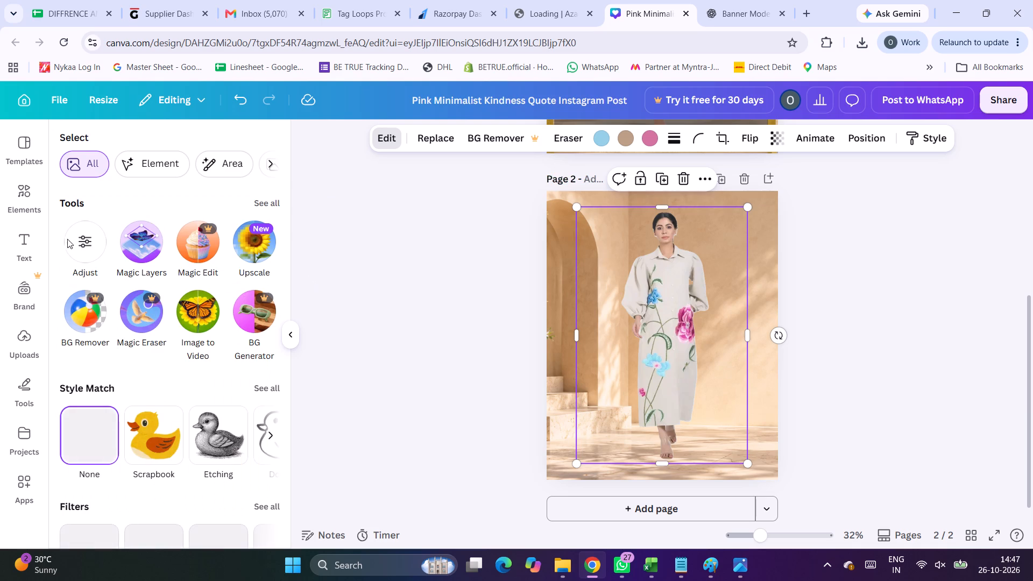
{"action": "left_click", "coordinate": [106, 236]}
{"action": "left_click", "coordinate": [90, 270]}
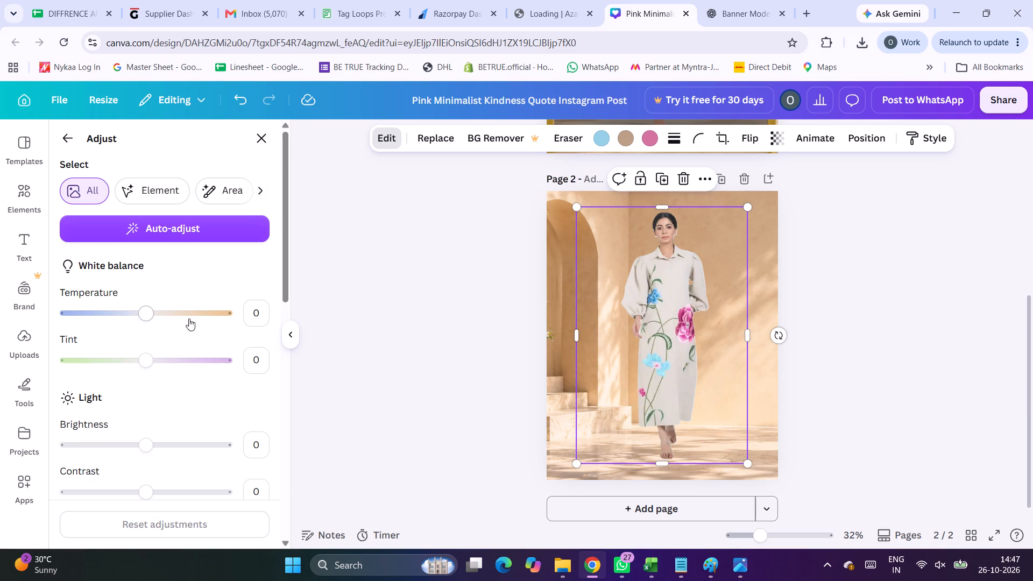
{"action": "left_click_drag", "start_coordinate": [149, 314], "coordinate": [144, 314]}
{"action": "left_click", "coordinate": [210, 226]}
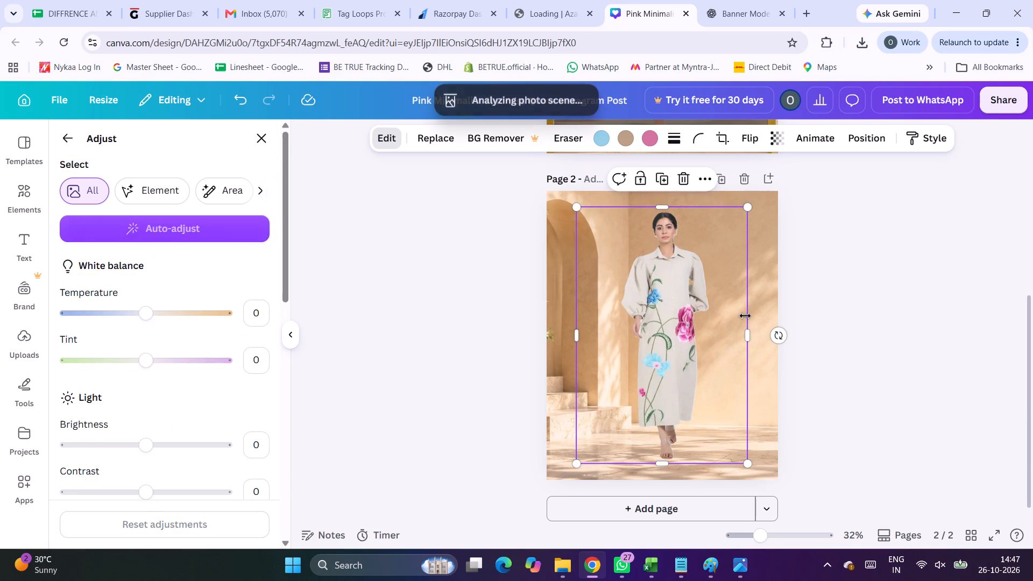
{"action": "scroll", "coordinate": [888, 391], "scroll_direction": "down", "scroll_amount": 2}
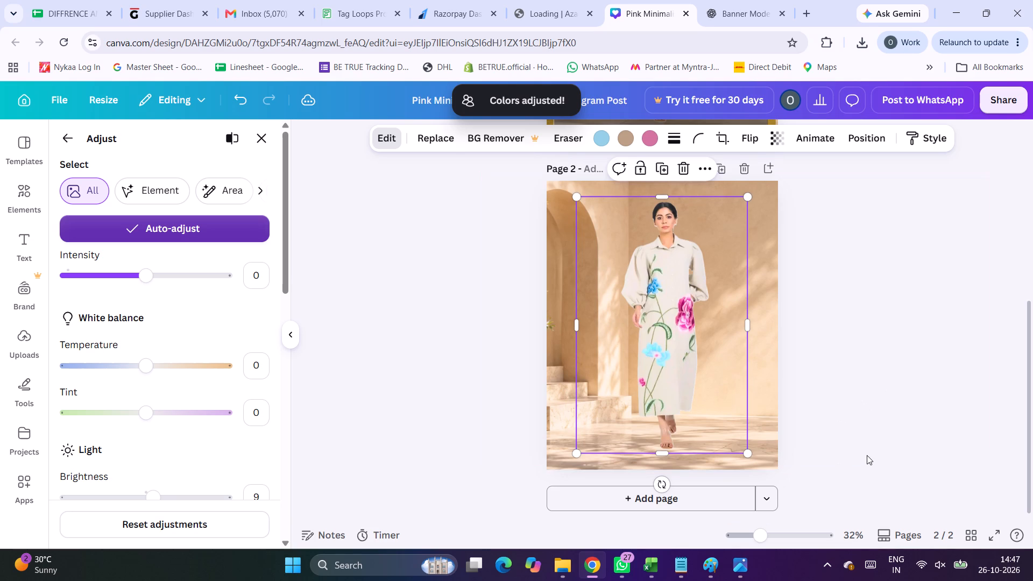
{"action": "left_click", "coordinate": [867, 455]}
{"action": "left_click", "coordinate": [902, 405]}
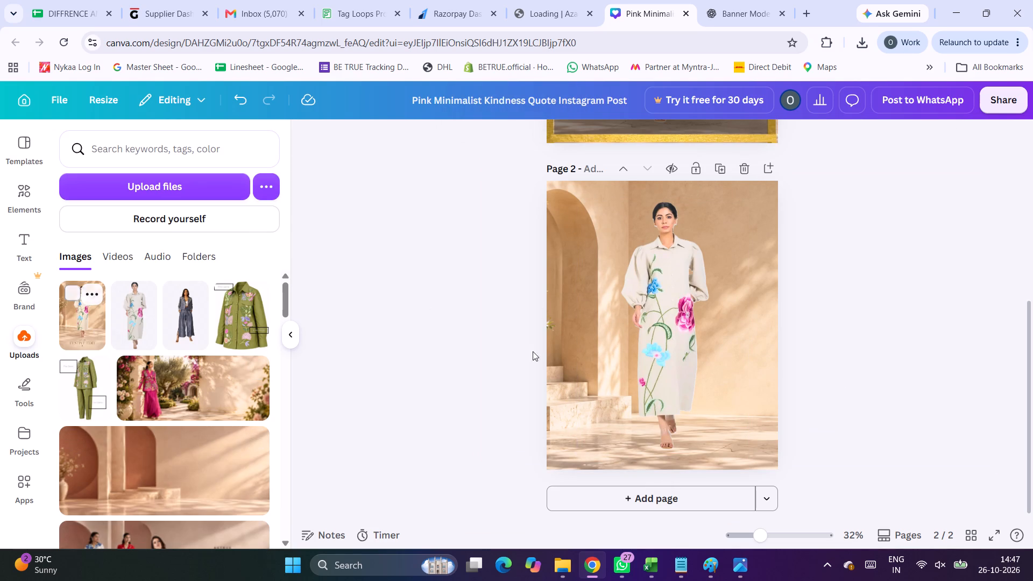
Compare the page 2 composition with the AVLD "FESTIVE EDIT" poster in the ChatGPT chat.
{"action": "left_click", "coordinate": [620, 344]}
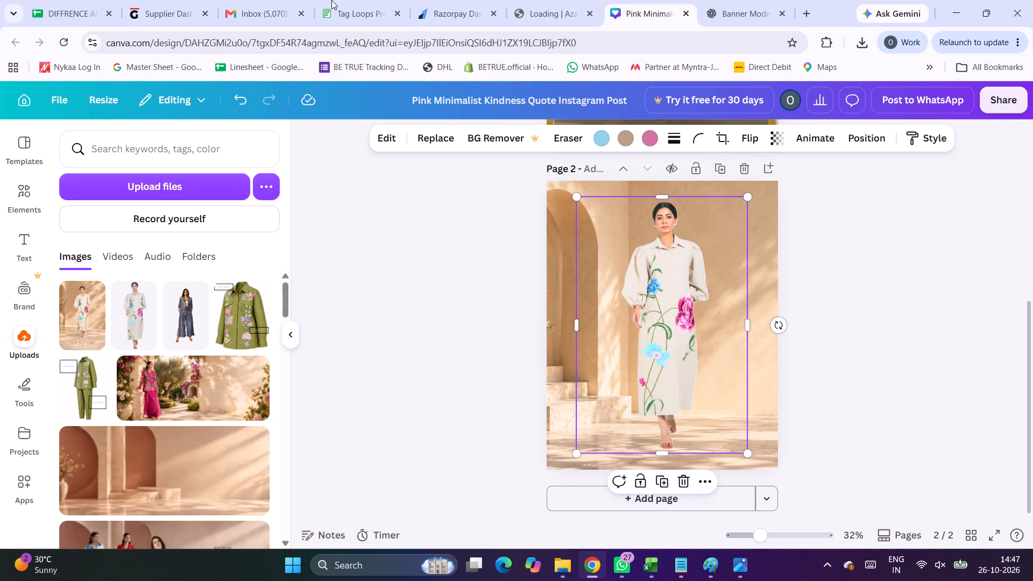
{"action": "left_click", "coordinate": [557, 0]}
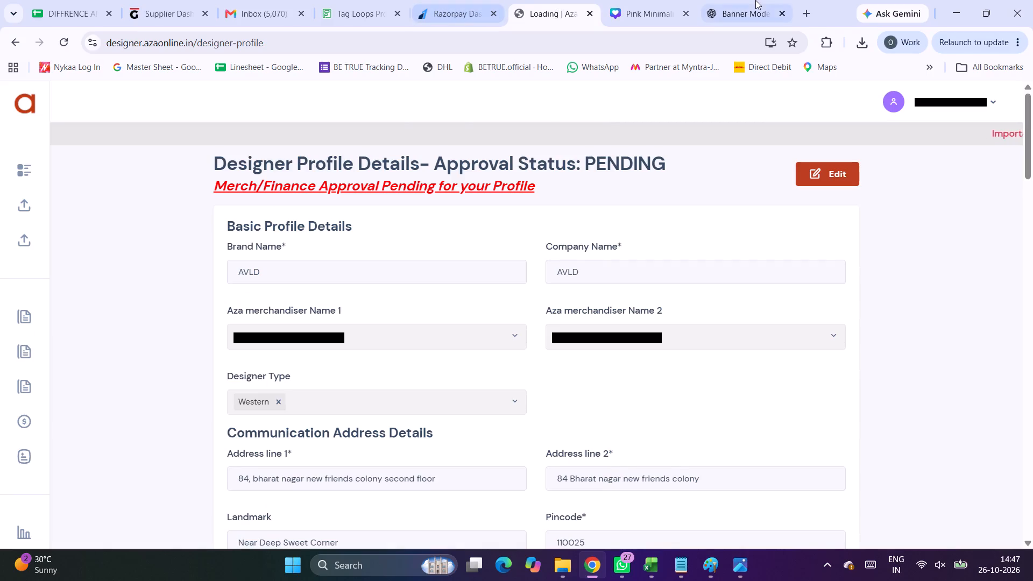
{"action": "left_click", "coordinate": [755, 0]}
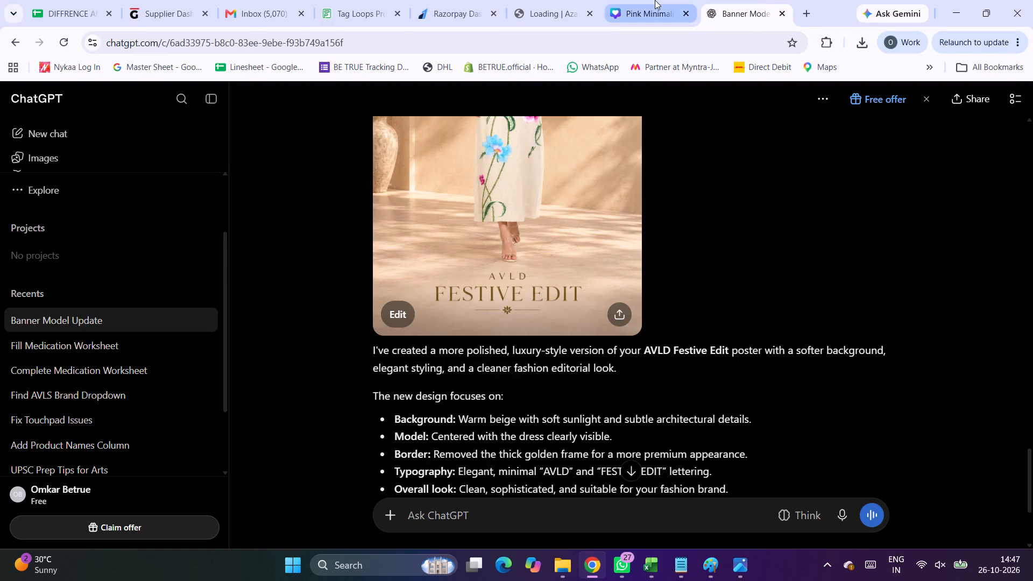
{"action": "left_click", "coordinate": [655, 0]}
{"action": "left_click", "coordinate": [909, 355]}
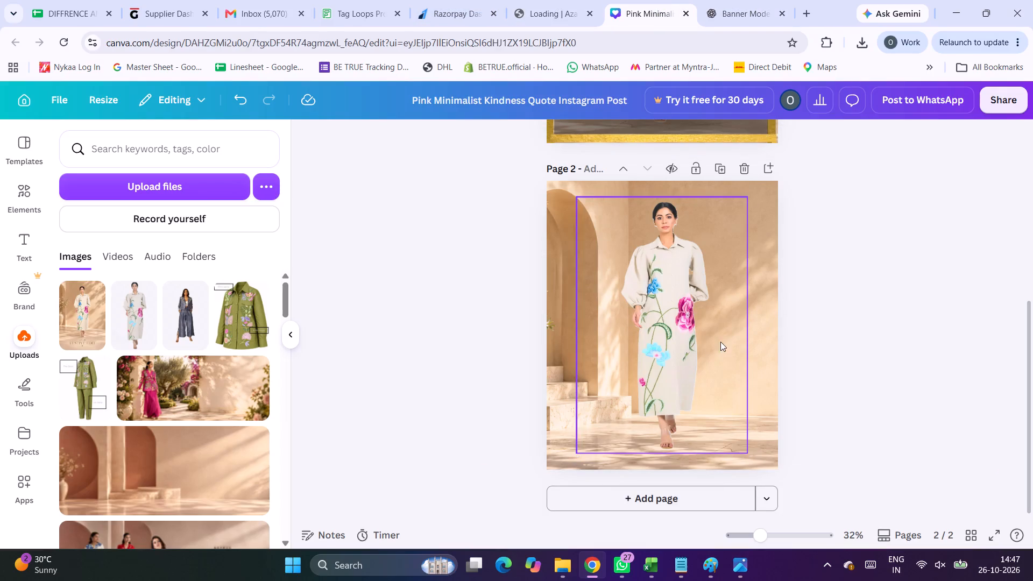
{"action": "left_click", "coordinate": [688, 336]}
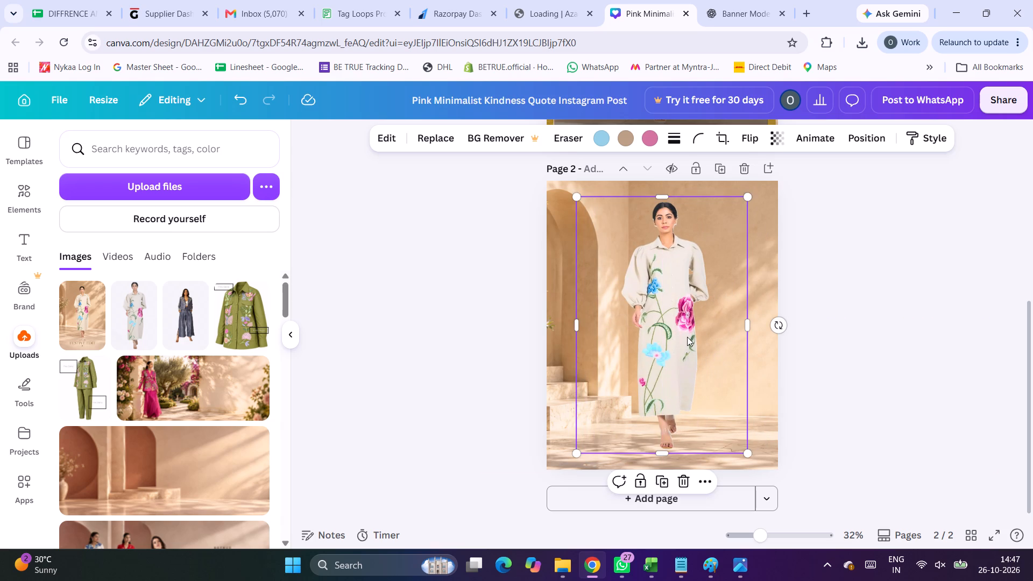
{"action": "left_click", "coordinate": [910, 405]}
Shrink the model photo slightly and keep it centred on page 2.
{"action": "left_click", "coordinate": [697, 270]}
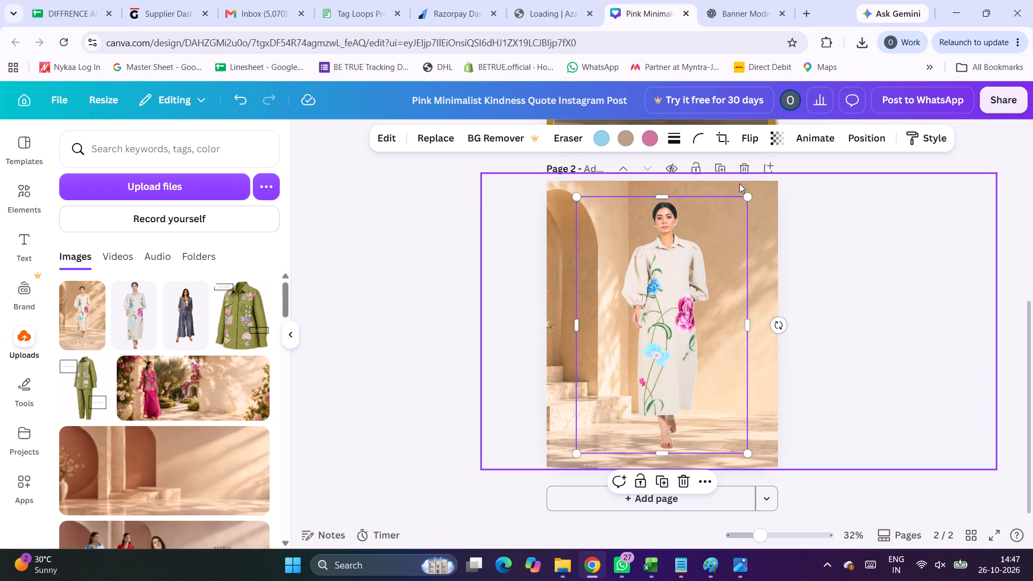
{"action": "left_click_drag", "start_coordinate": [747, 192], "coordinate": [738, 208]}
{"action": "left_click", "coordinate": [667, 289]}
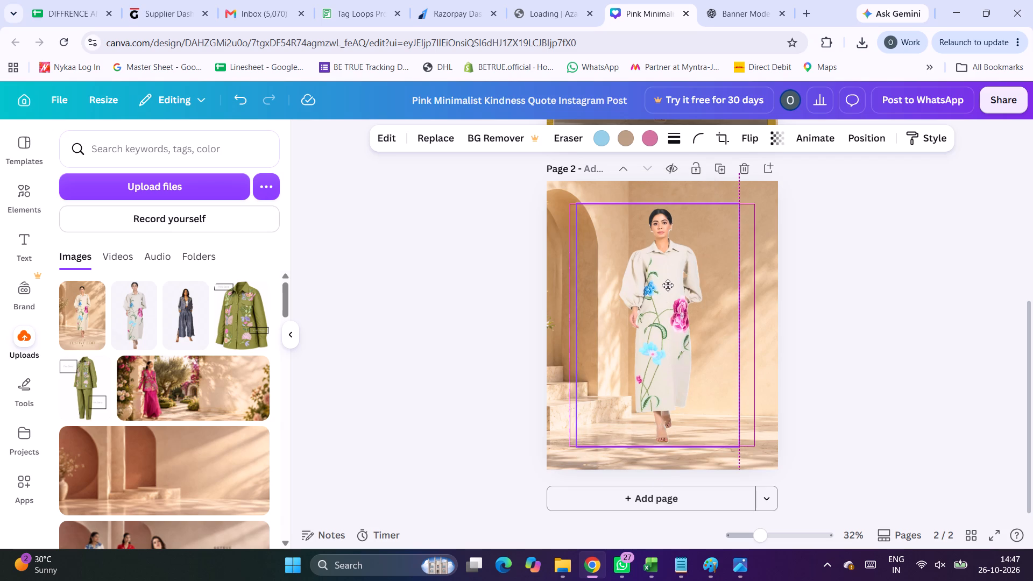
{"action": "left_click", "coordinate": [827, 353]}
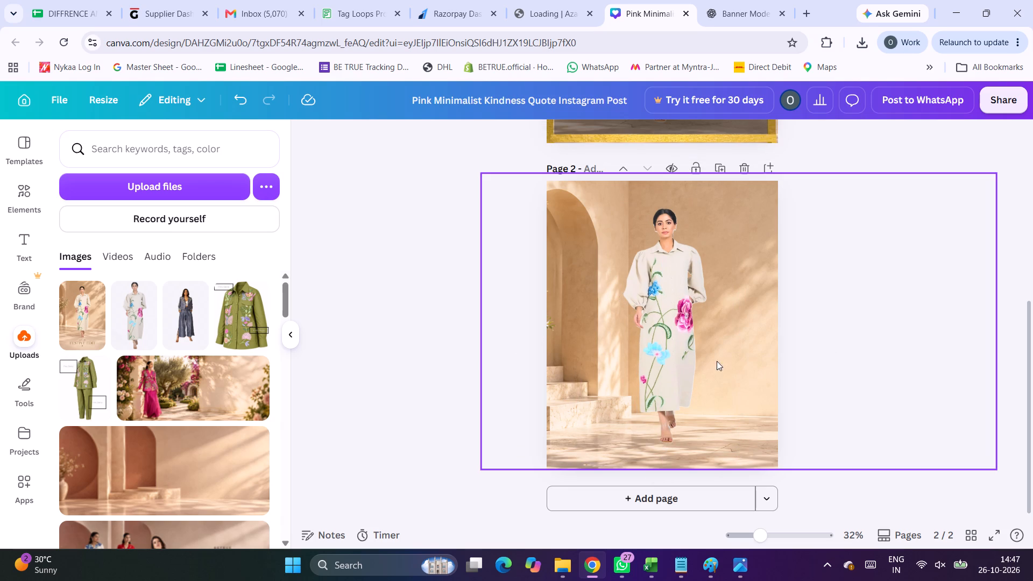
Shift the archway background sideways so less of the arch shows on page 2, and extend its top edge above the page.
{"action": "left_click_drag", "start_coordinate": [569, 346], "coordinate": [558, 346]}
{"action": "left_click_drag", "start_coordinate": [558, 346], "coordinate": [558, 338]}
{"action": "double_click", "coordinate": [588, 330]}
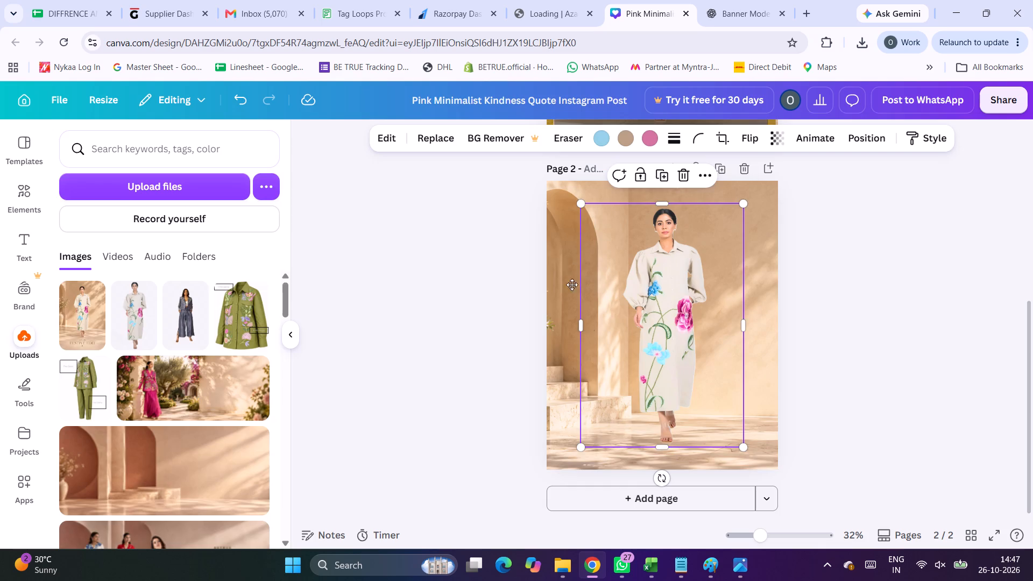
{"action": "left_click", "coordinate": [562, 269]}
{"action": "left_click_drag", "start_coordinate": [562, 269], "coordinate": [532, 288]}
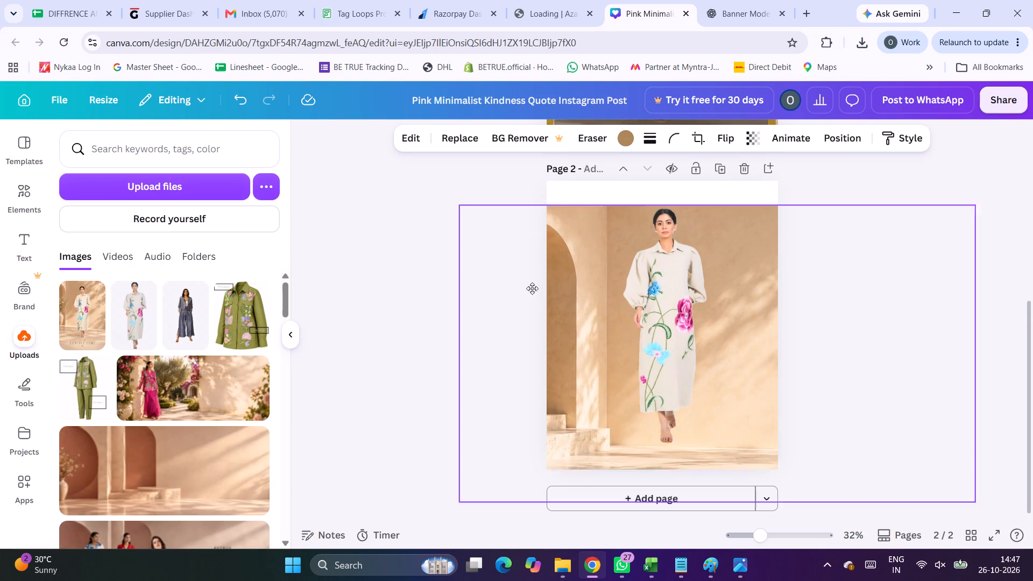
{"action": "left_click_drag", "start_coordinate": [532, 288], "coordinate": [512, 271]}
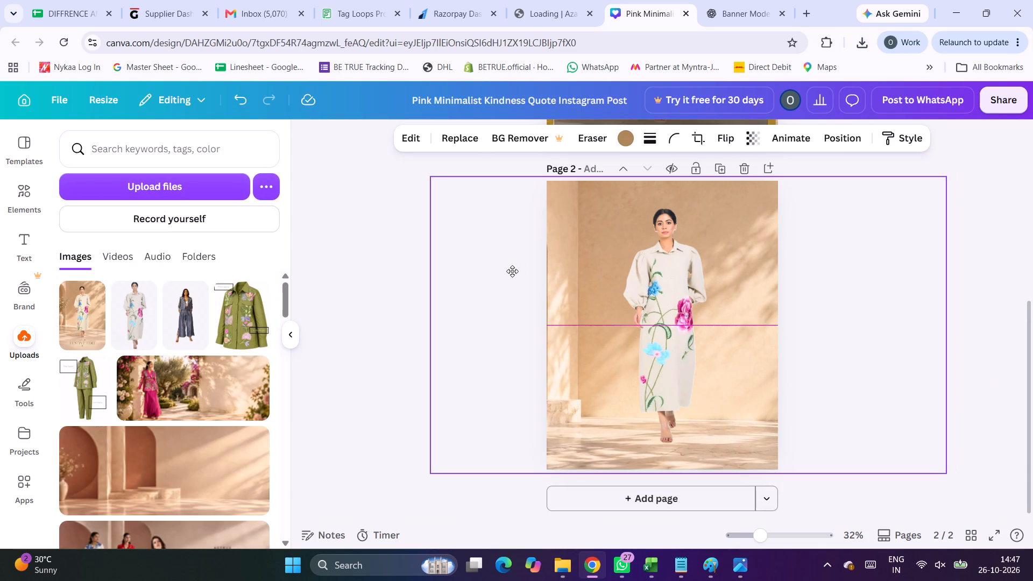
{"action": "left_click_drag", "start_coordinate": [512, 271], "coordinate": [514, 287]}
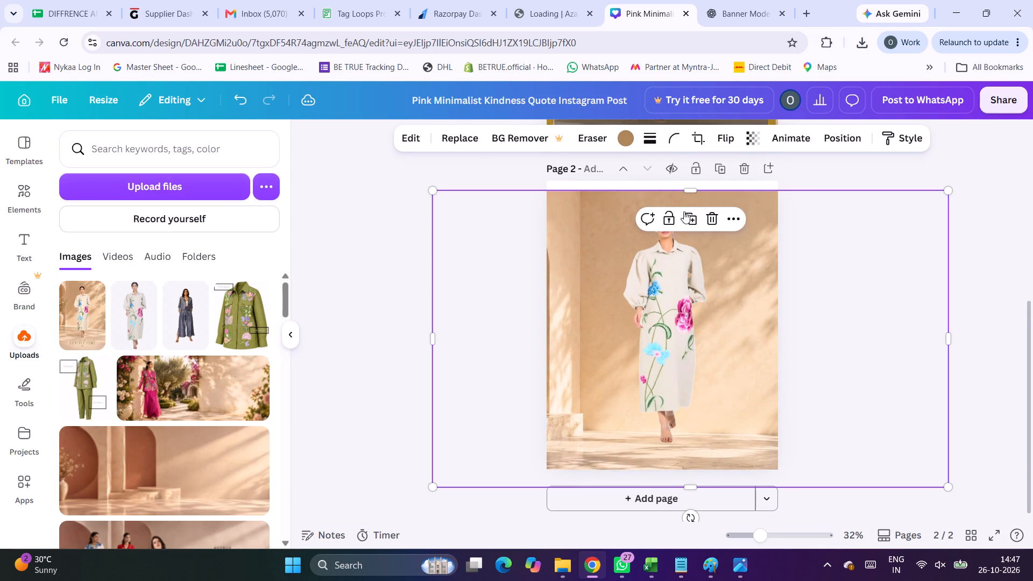
{"action": "left_click", "coordinate": [685, 185]}
{"action": "left_click", "coordinate": [692, 194]}
{"action": "left_click_drag", "start_coordinate": [692, 192], "coordinate": [691, 174]}
Reposition the enlarged archway background so the arch's edge and the steps show along the left side of page 2.
{"action": "left_click", "coordinate": [615, 292]}
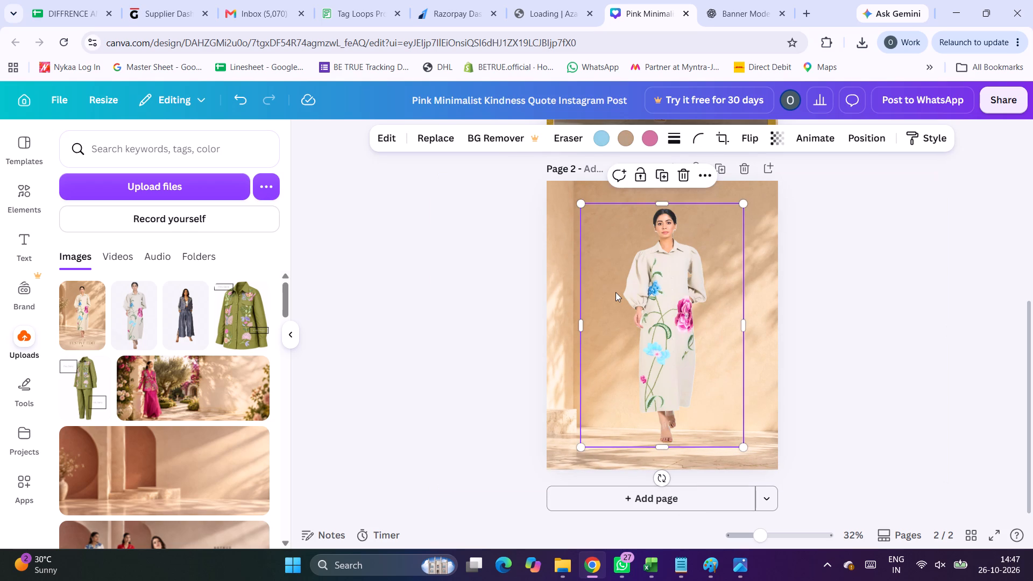
{"action": "left_click", "coordinate": [561, 304]}
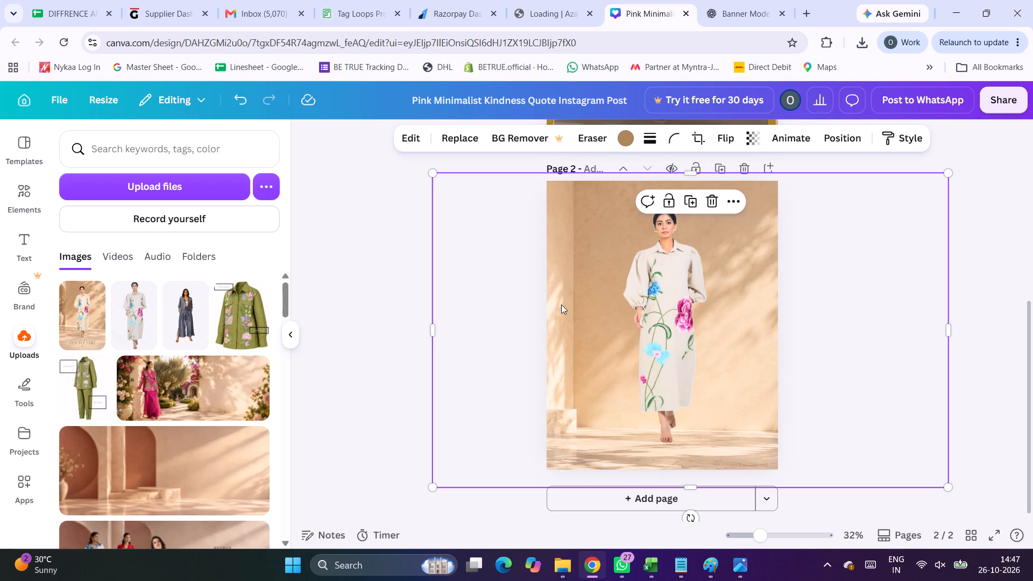
{"action": "left_click_drag", "start_coordinate": [561, 304], "coordinate": [596, 303]}
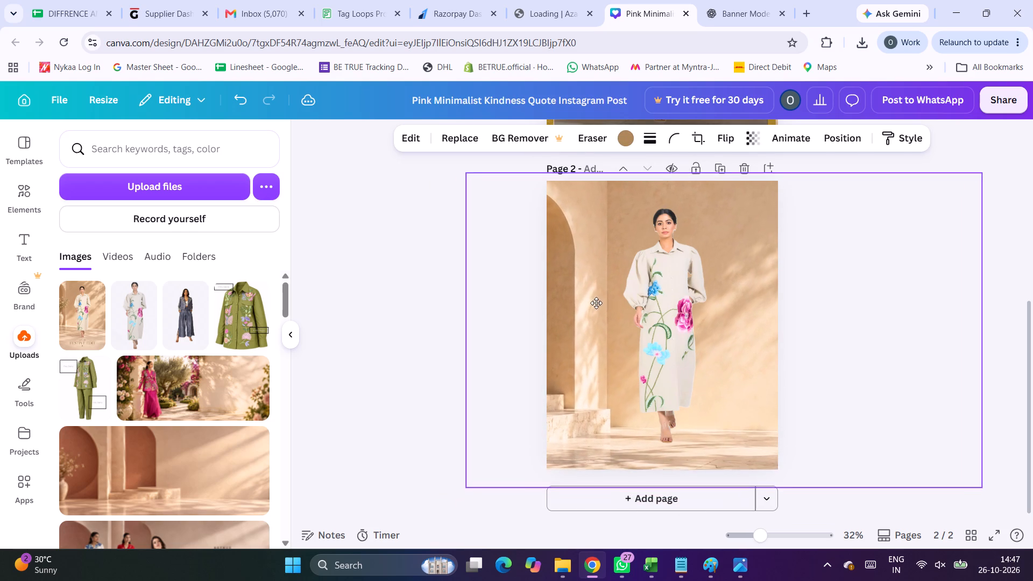
{"action": "left_click_drag", "start_coordinate": [596, 303], "coordinate": [583, 287]}
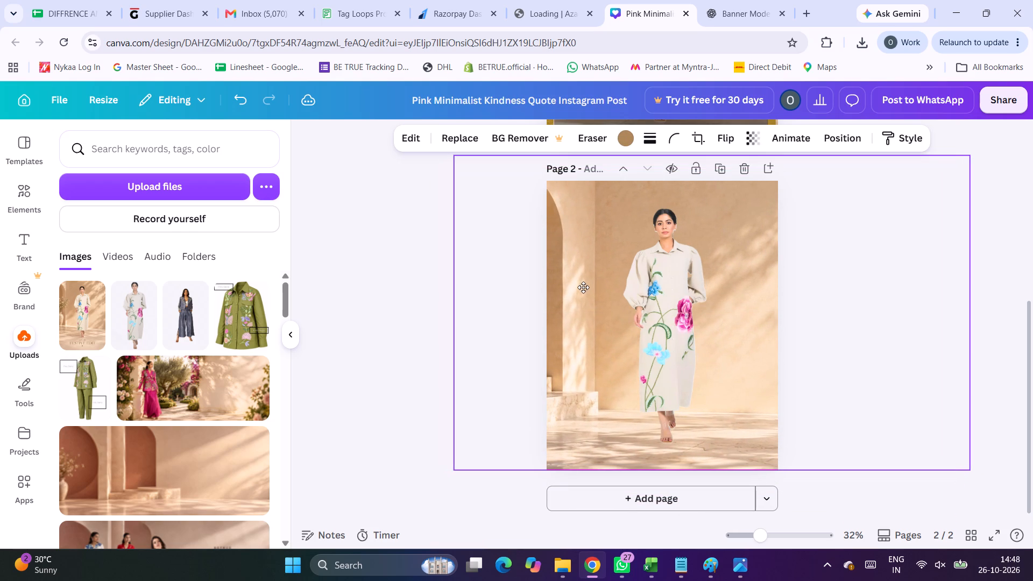
{"action": "left_click_drag", "start_coordinate": [583, 287], "coordinate": [583, 288]}
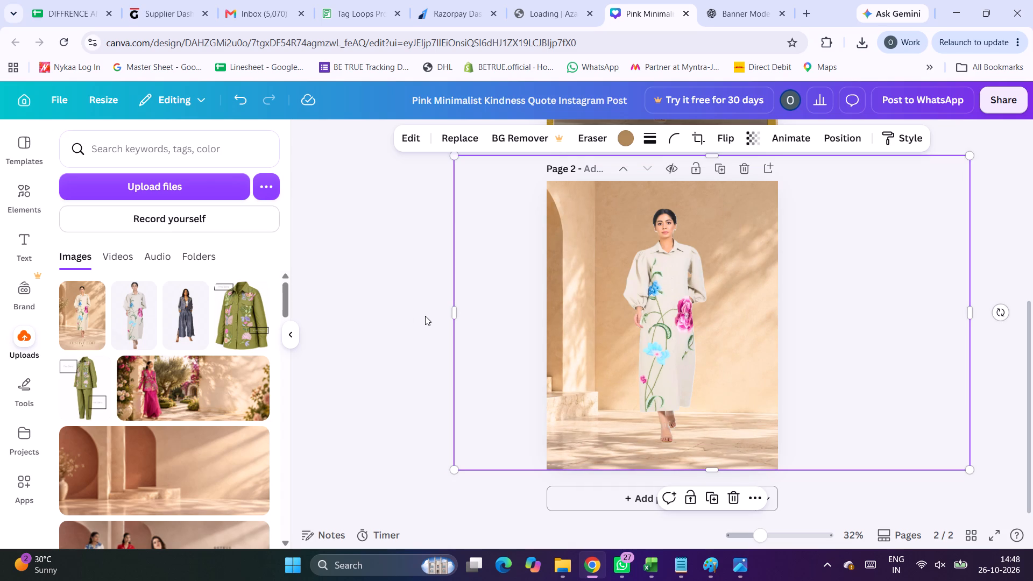
{"action": "left_click", "coordinate": [425, 316]}
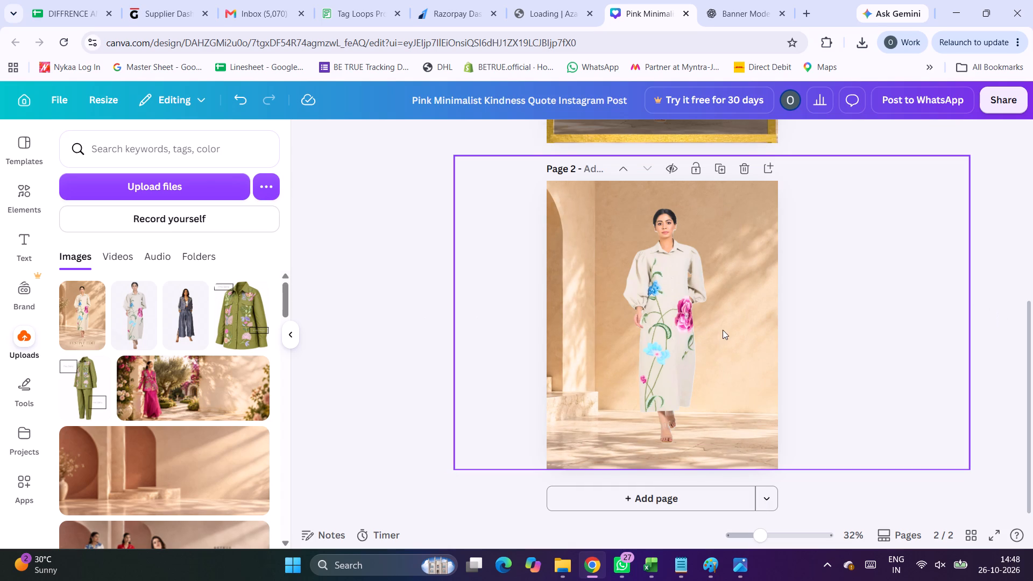
Move the model photo slightly up on page 2.
{"action": "left_click_drag", "start_coordinate": [689, 332], "coordinate": [687, 323]}
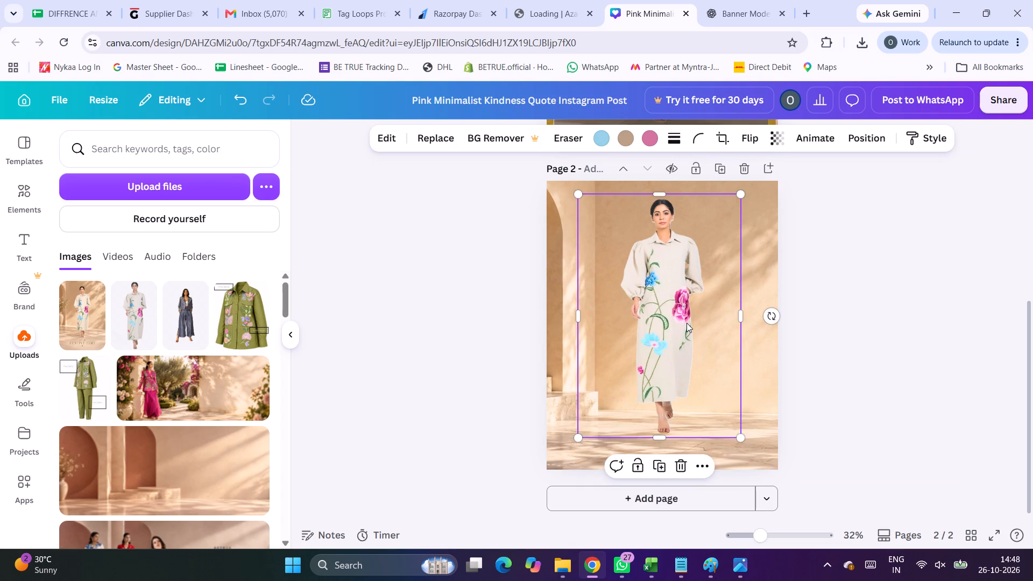
Clear the "backgrounds" search in the Elements library to get back to the recently used elements.
{"action": "left_click", "coordinate": [25, 194]}
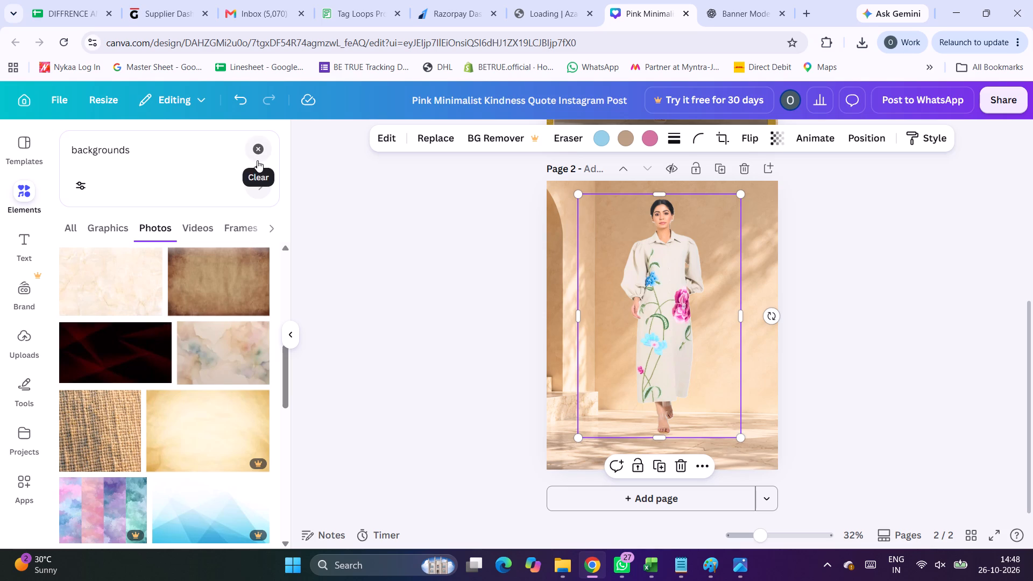
{"action": "left_click", "coordinate": [257, 160]}
{"action": "left_click", "coordinate": [362, 311]}
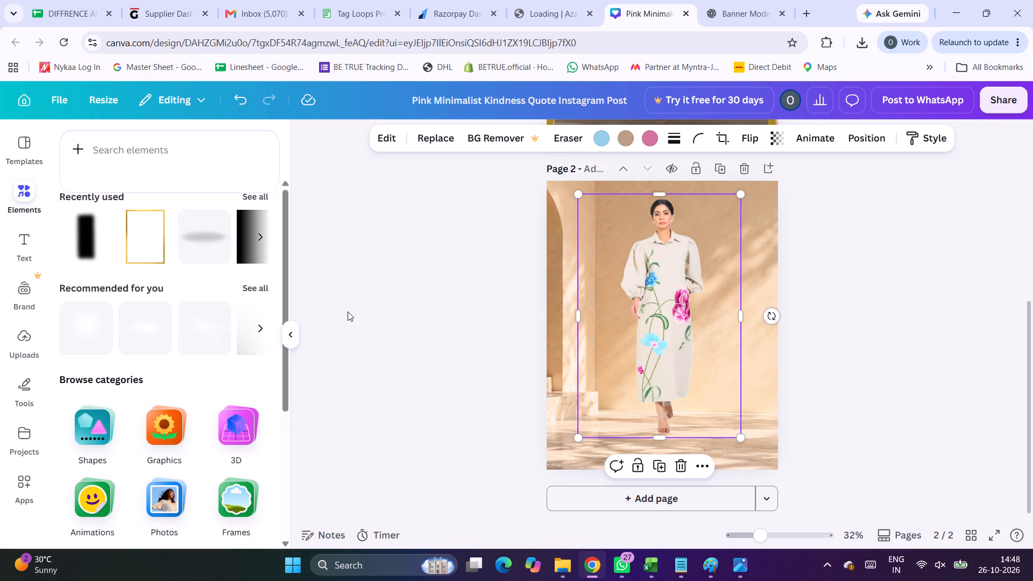
Add the recently used soft grey oval shadow to page 2, scaled down to slightly over half size and centred under the model's feet.
{"action": "left_click", "coordinate": [207, 257]}
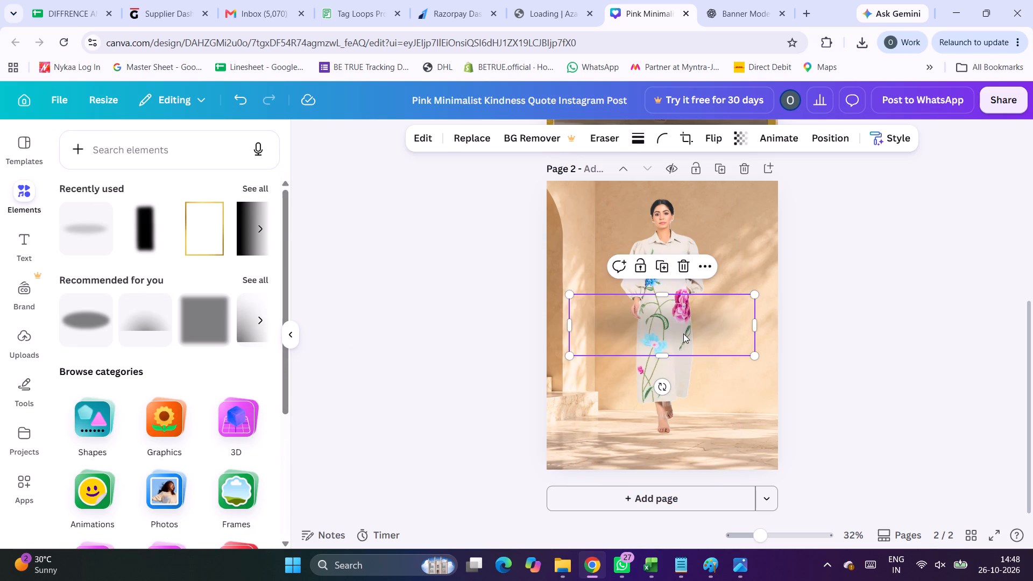
{"action": "left_click_drag", "start_coordinate": [683, 334], "coordinate": [695, 444]}
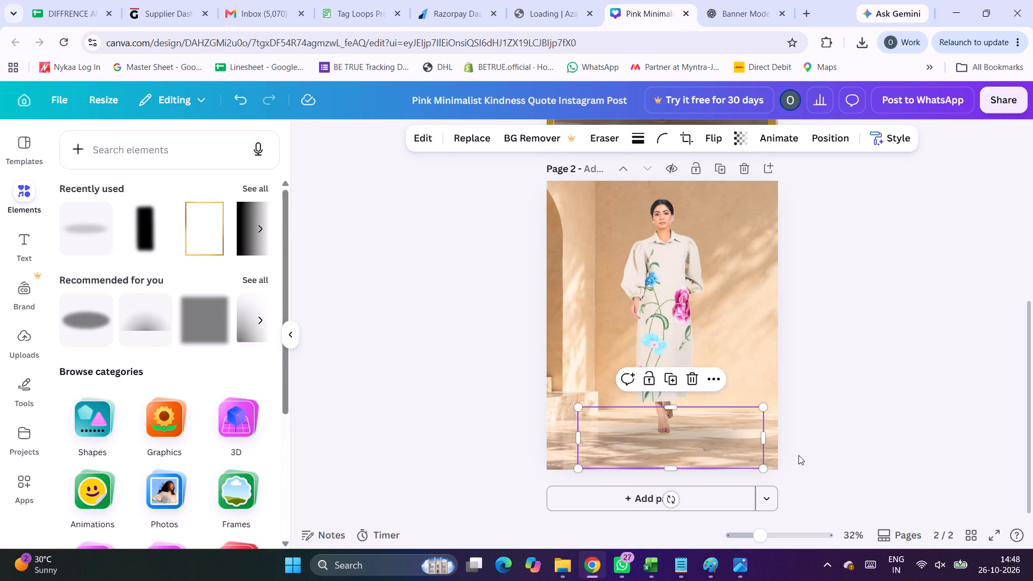
{"action": "left_click", "coordinate": [769, 469]}
{"action": "left_click", "coordinate": [700, 431]}
{"action": "left_click_drag", "start_coordinate": [582, 468], "coordinate": [651, 416]}
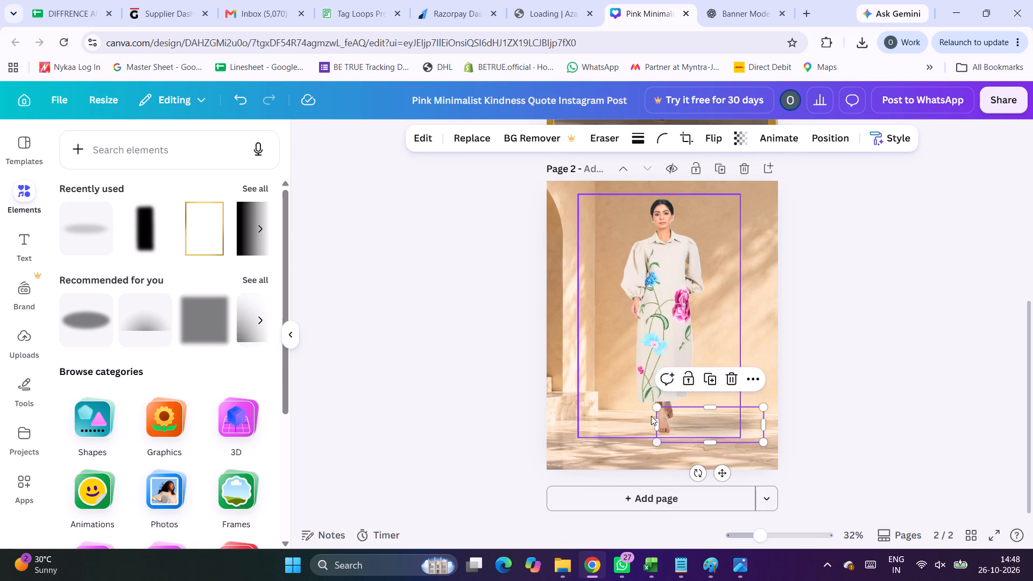
{"action": "left_click_drag", "start_coordinate": [718, 416], "coordinate": [672, 421]}
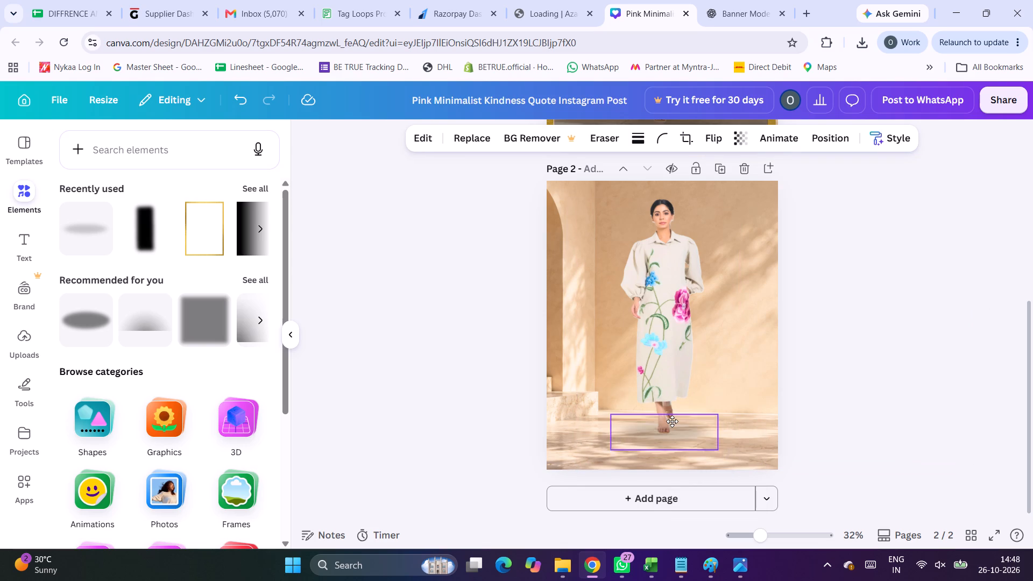
{"action": "left_click_drag", "start_coordinate": [672, 421], "coordinate": [672, 421]}
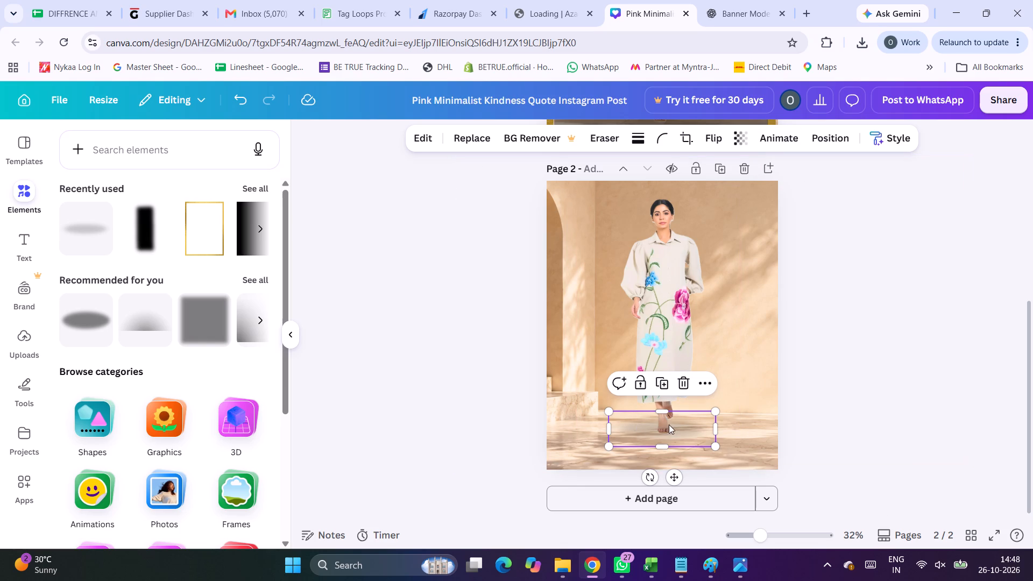
{"action": "left_click_drag", "start_coordinate": [663, 431], "coordinate": [670, 425]}
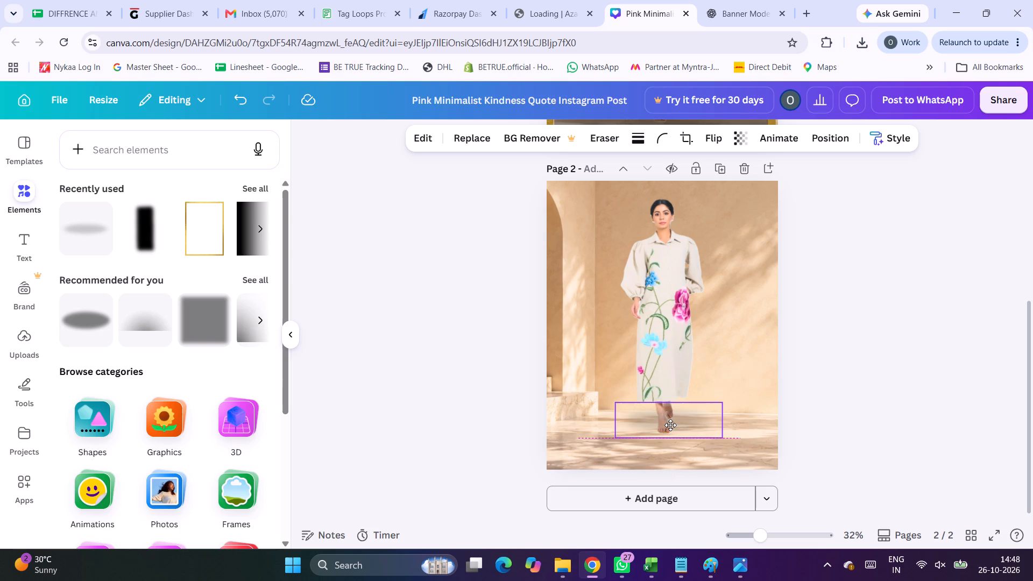
{"action": "left_click_drag", "start_coordinate": [670, 425], "coordinate": [668, 429]}
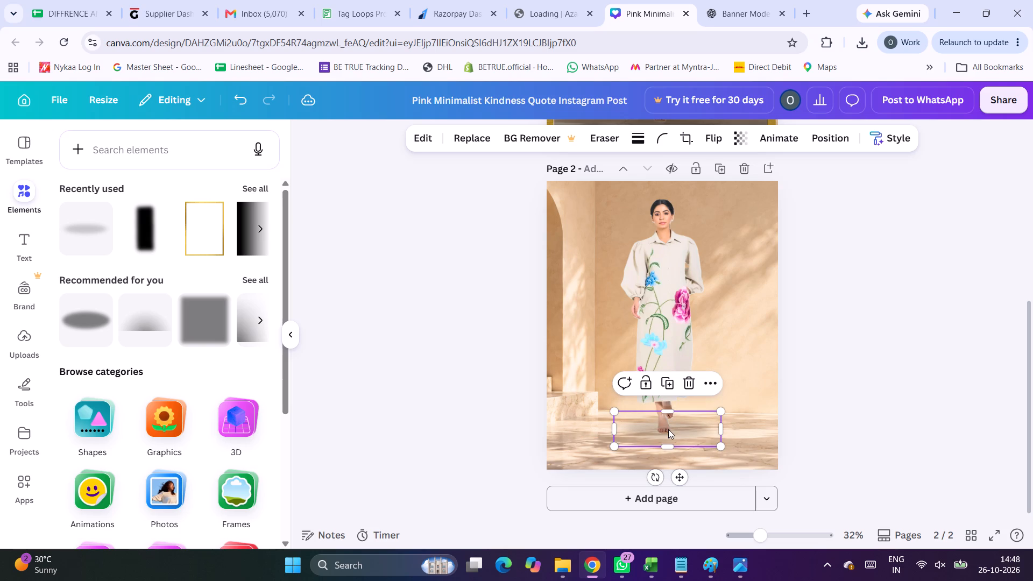
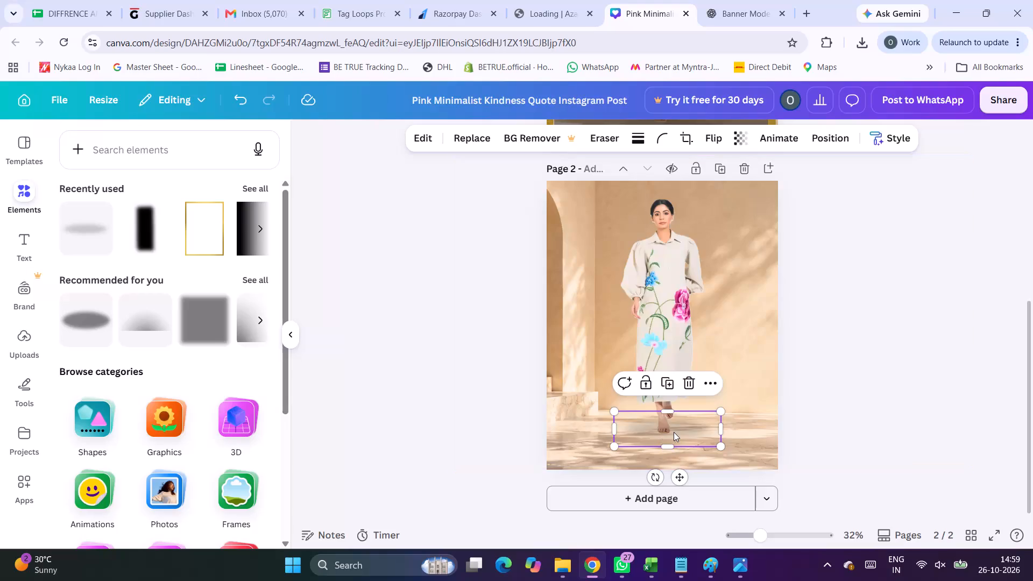
Fine-tune the position of the soft shadow so it sits beneath the model's feet on page 2.
{"action": "left_click_drag", "start_coordinate": [674, 432], "coordinate": [674, 428]}
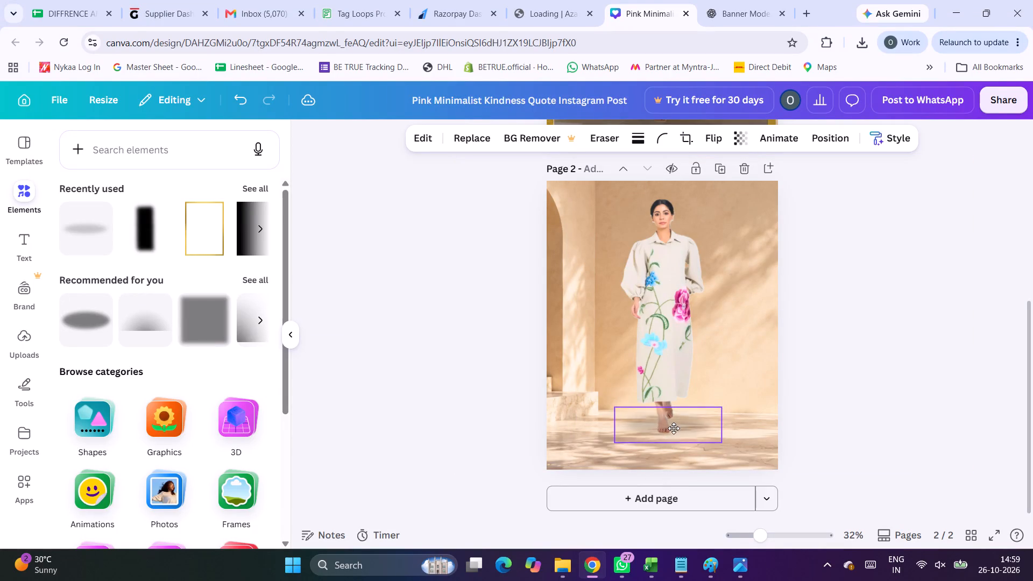
{"action": "left_click_drag", "start_coordinate": [674, 428], "coordinate": [674, 427]}
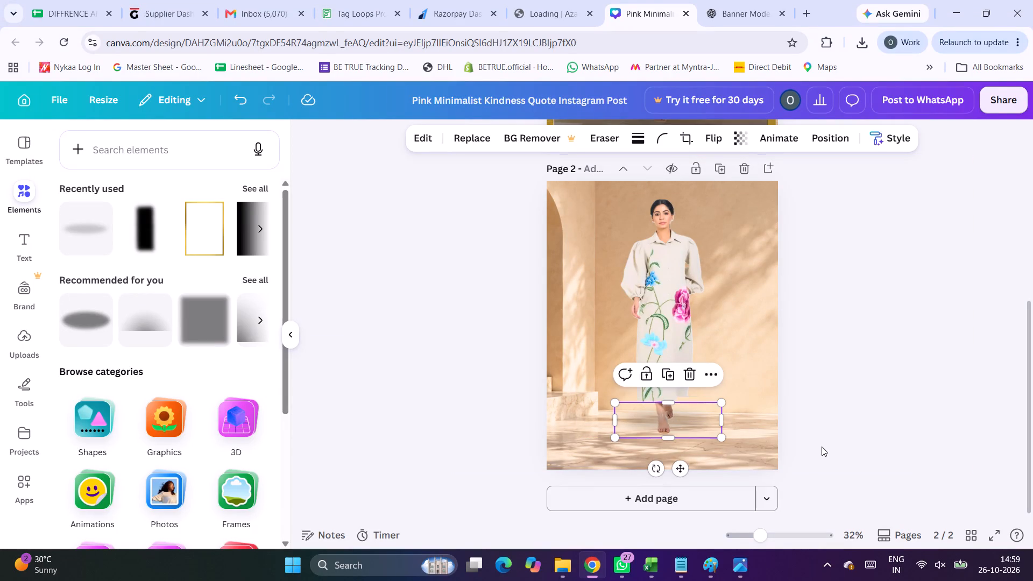
{"action": "left_click", "coordinate": [822, 447]}
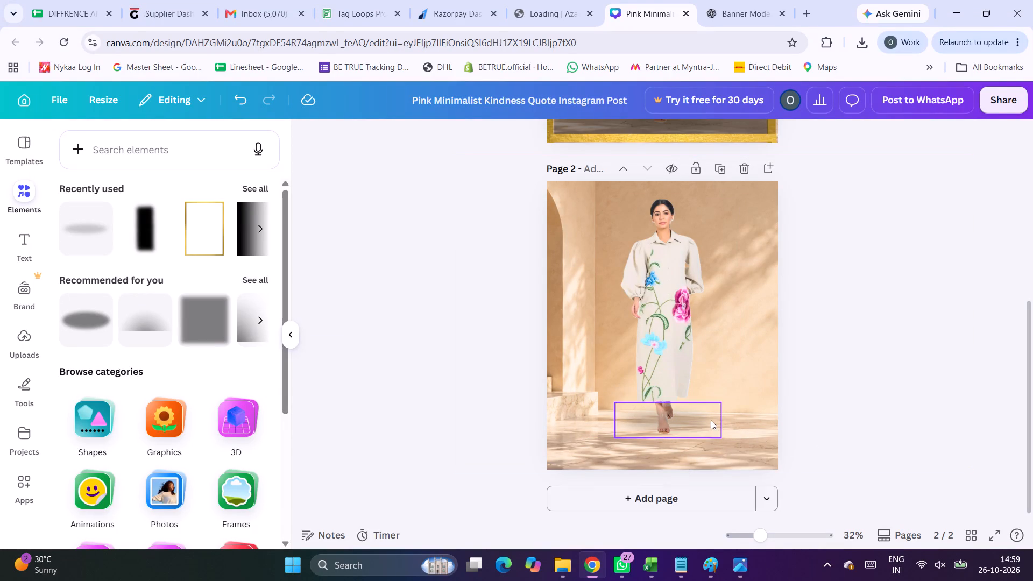
{"action": "left_click", "coordinate": [711, 420]}
{"action": "key", "text": "Down"}
{"action": "key", "text": "Down"}
{"action": "key", "text": "Down"}
{"action": "key", "text": "Down"}
{"action": "key", "text": "Down"}
{"action": "key", "text": "Down"}
{"action": "key", "text": "Down"}
{"action": "key", "text": "Down"}
{"action": "key", "text": "Down"}
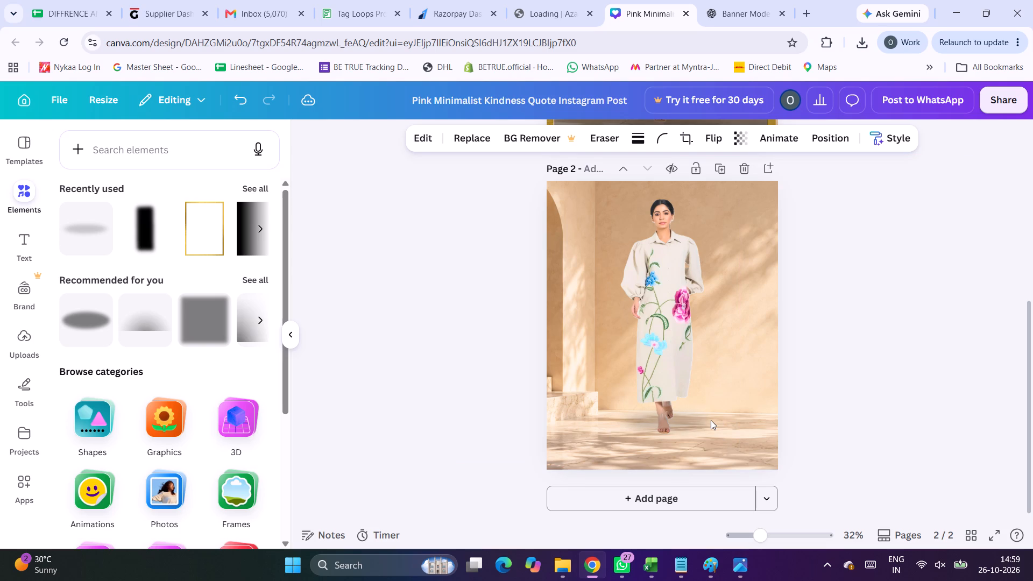
{"action": "key", "text": "Down"}
{"action": "key", "text": "Down"}
{"action": "key", "text": "Down"}
{"action": "key", "text": "Down"}
{"action": "key", "text": "Down"}
{"action": "key", "text": "Down"}
{"action": "key", "text": "Down"}
{"action": "key", "text": "Down"}
{"action": "key", "text": "Down"}
{"action": "key", "text": "Down"}
{"action": "key", "text": "Left"}
{"action": "key", "text": "Left"}
{"action": "key", "text": "Left"}
{"action": "key", "text": "Left"}
{"action": "key", "text": "Left"}
{"action": "key", "text": "Left"}
{"action": "key", "text": "Left"}
{"action": "key", "text": "Down"}
{"action": "key", "text": "Down"}
{"action": "key", "text": "Down"}
{"action": "key", "text": "Down"}
{"action": "key", "text": "Down"}
{"action": "key", "text": "Down"}
{"action": "key", "text": "Down"}
{"action": "key", "text": "Down"}
{"action": "key", "text": "Down"}
{"action": "key", "text": "Down"}
{"action": "key", "text": "Down"}
{"action": "key", "text": "Down"}
{"action": "key", "text": "Down"}
{"action": "key", "text": "Down"}
{"action": "key", "text": "Down"}
{"action": "key", "text": "Up"}
{"action": "key", "text": "Up"}
{"action": "key", "text": "Up"}
{"action": "key", "text": "Up"}
{"action": "key", "text": "Up"}
{"action": "key", "text": "Up"}
{"action": "key", "text": "Up"}
{"action": "key", "text": "Left"}
{"action": "key", "text": "Left"}
{"action": "key", "text": "Up"}
{"action": "key", "text": "Up"}
{"action": "key", "text": "Up"}
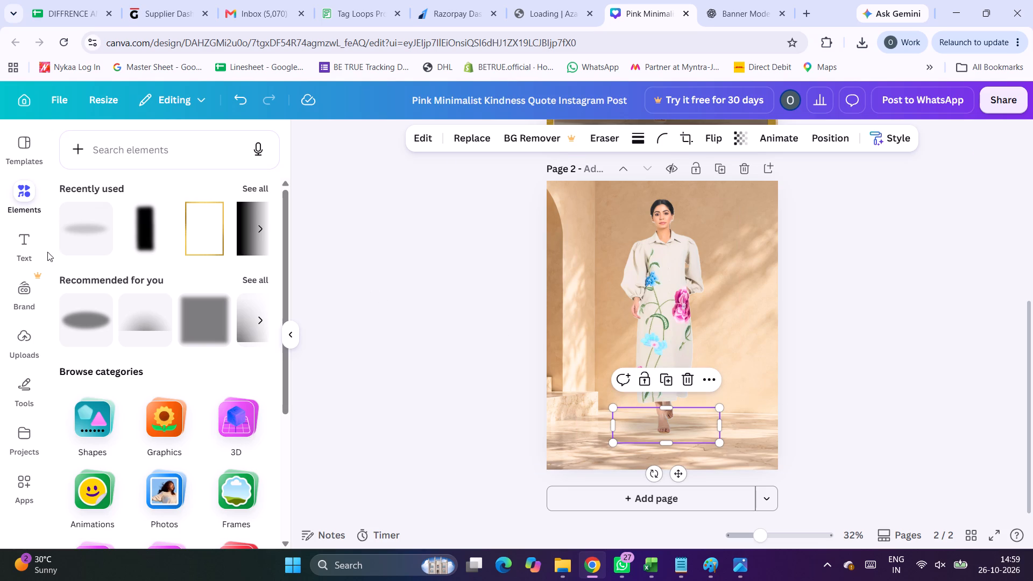
Add a text box reading "AVLD" to page 2 and place it just below the model's feet.
{"action": "left_click", "coordinate": [16, 235]}
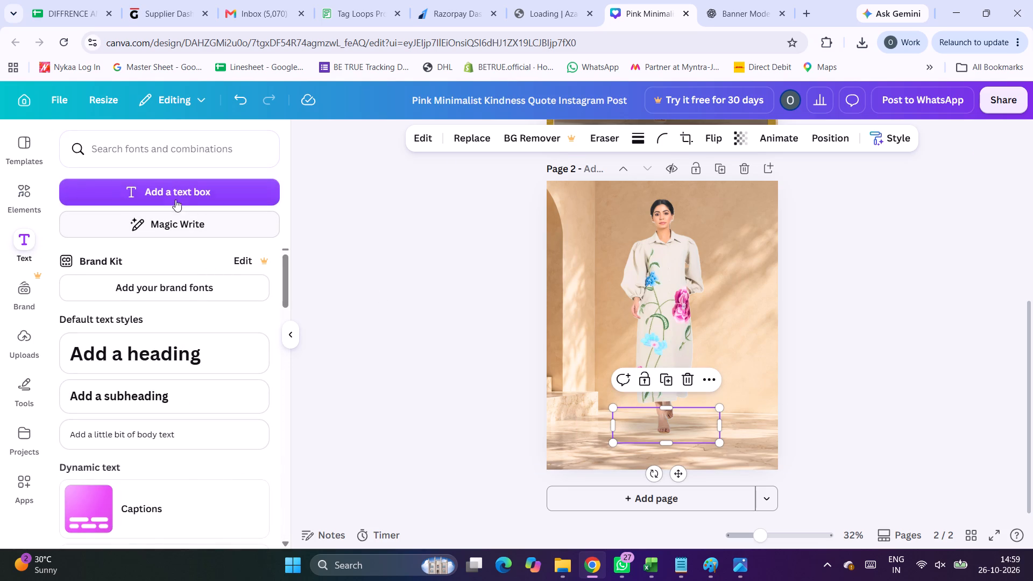
{"action": "left_click", "coordinate": [157, 197]}
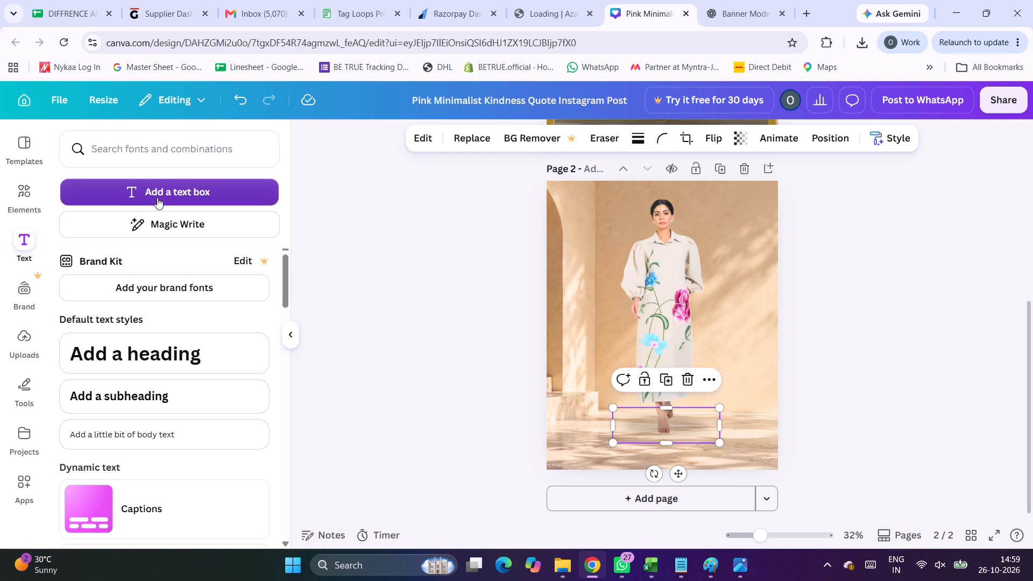
{"action": "type", "text": "AVLD"}
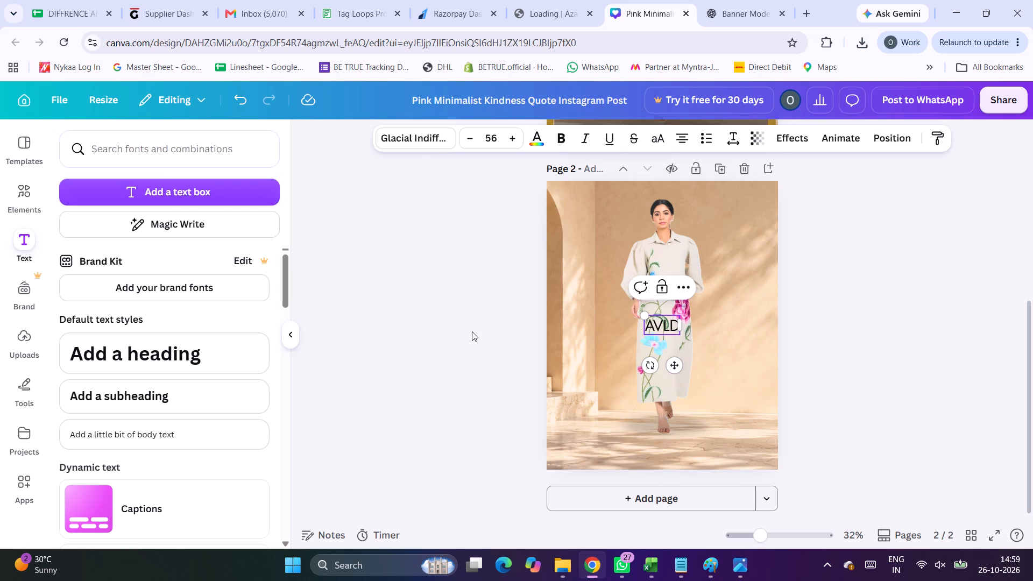
{"action": "left_click_drag", "start_coordinate": [676, 361], "coordinate": [682, 459]}
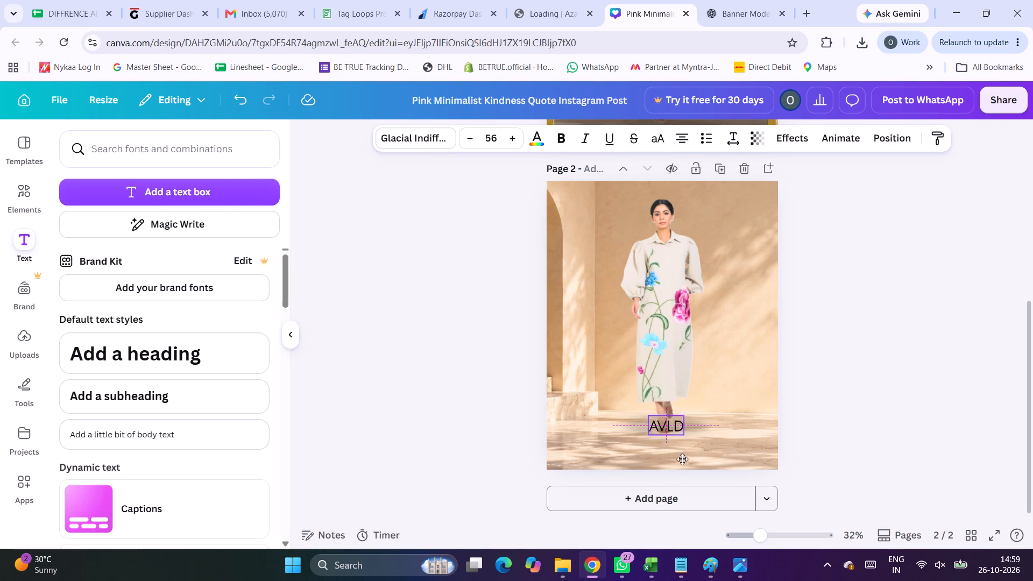
{"action": "left_click_drag", "start_coordinate": [682, 459], "coordinate": [678, 473]}
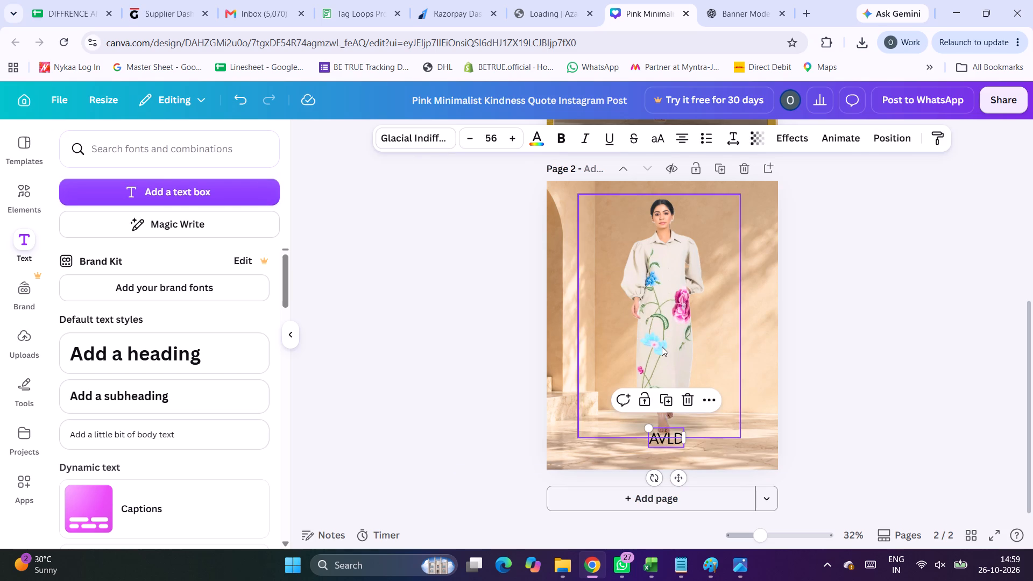
Raise the model photo clear of the AVLD text and nudge the shadow up beneath her feet.
{"action": "left_click_drag", "start_coordinate": [662, 346], "coordinate": [663, 339]}
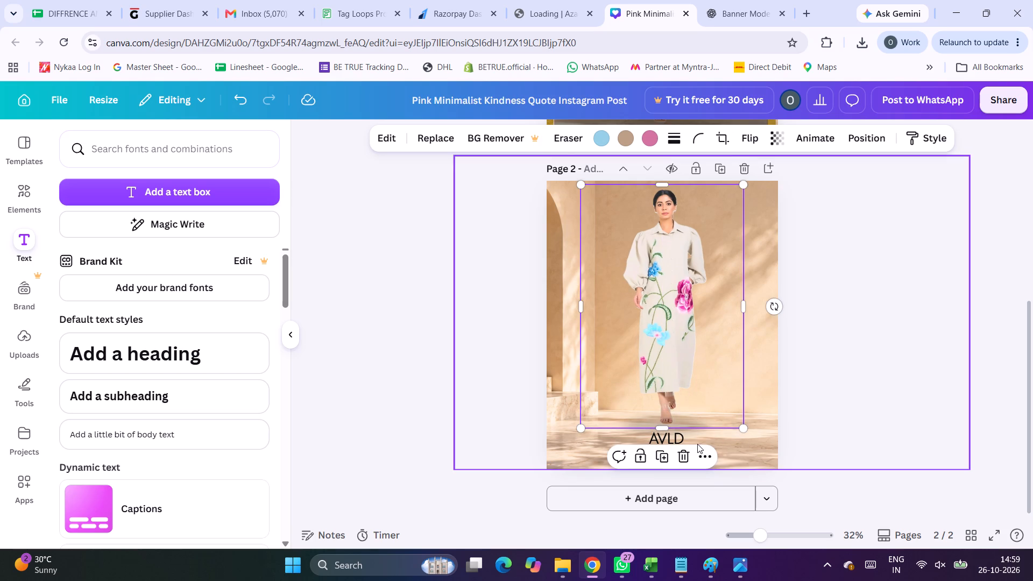
{"action": "left_click", "coordinate": [697, 439]}
{"action": "key", "text": "Up"}
{"action": "key", "text": "Up"}
{"action": "key", "text": "Up"}
{"action": "key", "text": "Up"}
{"action": "key", "text": "Up"}
{"action": "key", "text": "Up"}
{"action": "key", "text": "Up"}
{"action": "key", "text": "Up"}
{"action": "key", "text": "Up"}
{"action": "key", "text": "Up"}
{"action": "key", "text": "Up"}
{"action": "key", "text": "Up"}
{"action": "key", "text": "Up"}
{"action": "key", "text": "Up"}
{"action": "key", "text": "Up"}
{"action": "key", "text": "Up"}
{"action": "key", "text": "Up"}
{"action": "key", "text": "Up"}
{"action": "key", "text": "Up"}
{"action": "key", "text": "Up"}
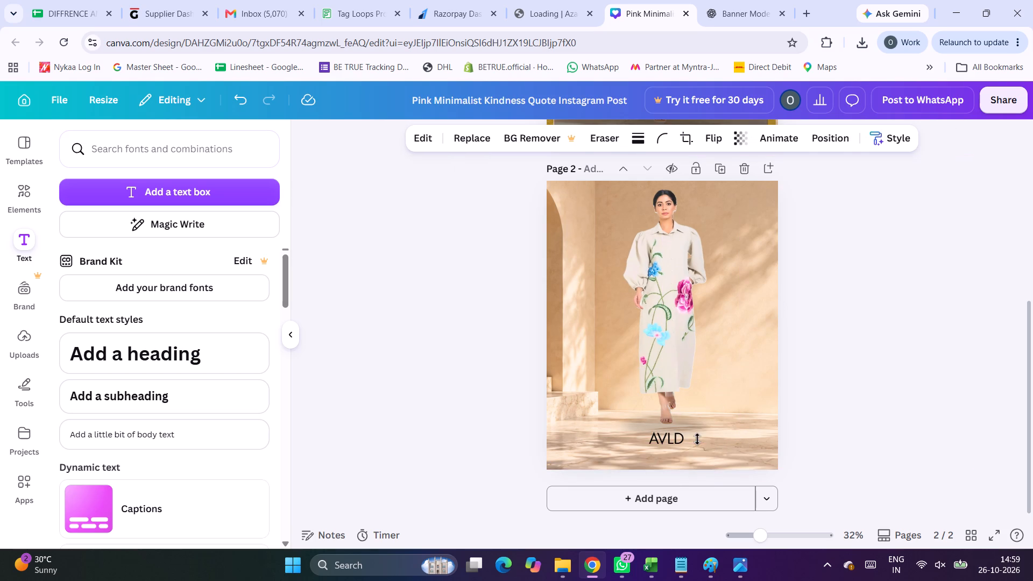
{"action": "key", "text": "Up"}
{"action": "key", "text": "Up"}
{"action": "key", "text": "Up"}
{"action": "key", "text": "Up"}
{"action": "key", "text": "Up"}
{"action": "key", "text": "Up"}
{"action": "key", "text": "Up"}
{"action": "key", "text": "Up"}
{"action": "key", "text": "Up"}
{"action": "key", "text": "Up"}
Lower the model photo slightly toward the AVLD text and shift it a little to the right on page 2.
{"action": "left_click", "coordinate": [676, 328]}
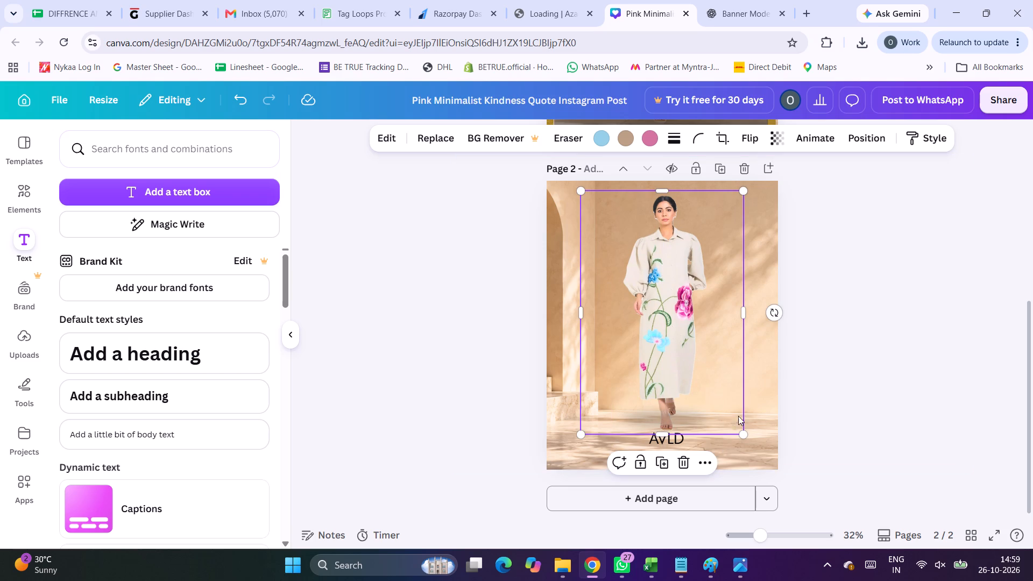
{"action": "left_click", "coordinate": [689, 415]}
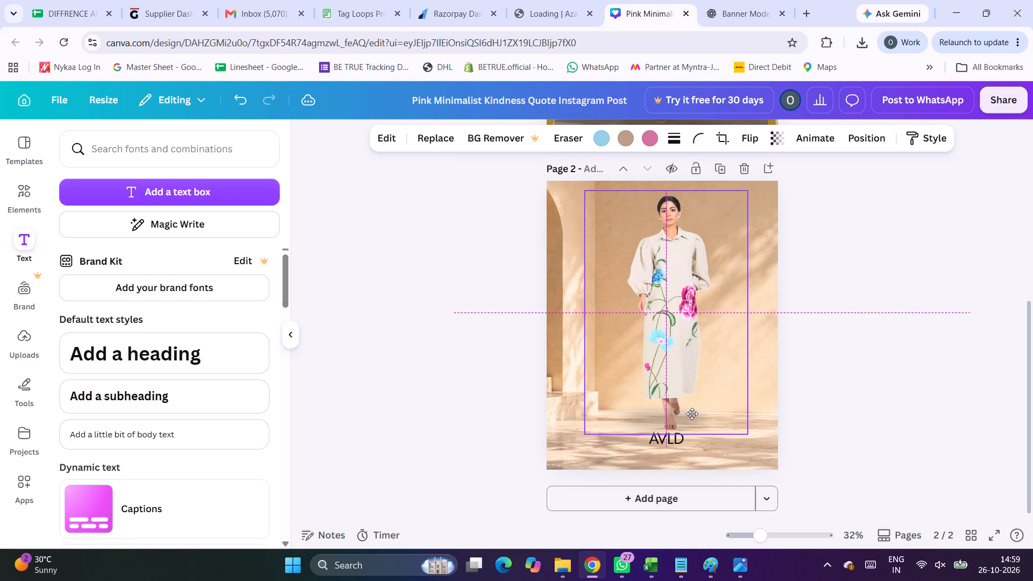
{"action": "left_click", "coordinate": [819, 429]}
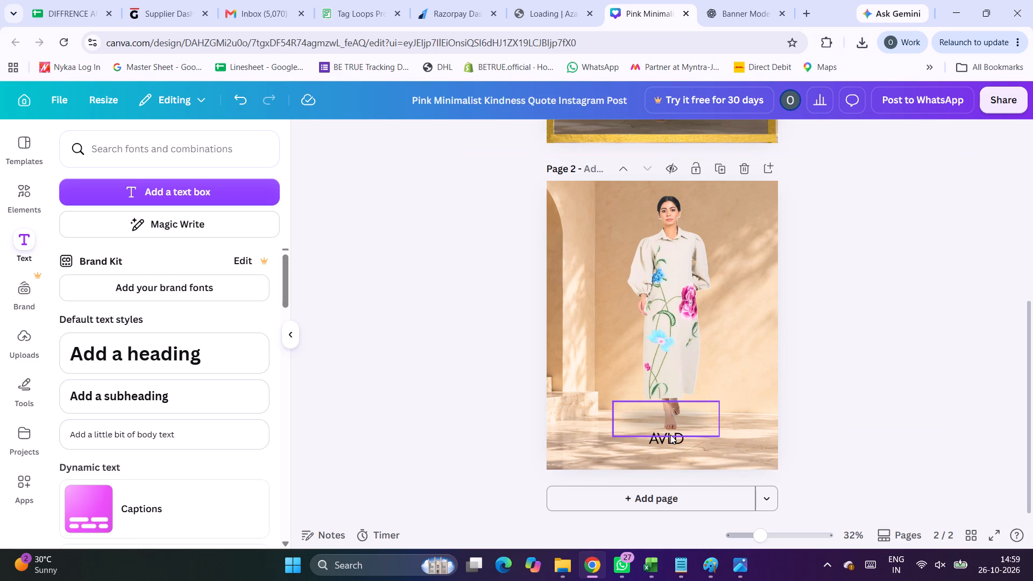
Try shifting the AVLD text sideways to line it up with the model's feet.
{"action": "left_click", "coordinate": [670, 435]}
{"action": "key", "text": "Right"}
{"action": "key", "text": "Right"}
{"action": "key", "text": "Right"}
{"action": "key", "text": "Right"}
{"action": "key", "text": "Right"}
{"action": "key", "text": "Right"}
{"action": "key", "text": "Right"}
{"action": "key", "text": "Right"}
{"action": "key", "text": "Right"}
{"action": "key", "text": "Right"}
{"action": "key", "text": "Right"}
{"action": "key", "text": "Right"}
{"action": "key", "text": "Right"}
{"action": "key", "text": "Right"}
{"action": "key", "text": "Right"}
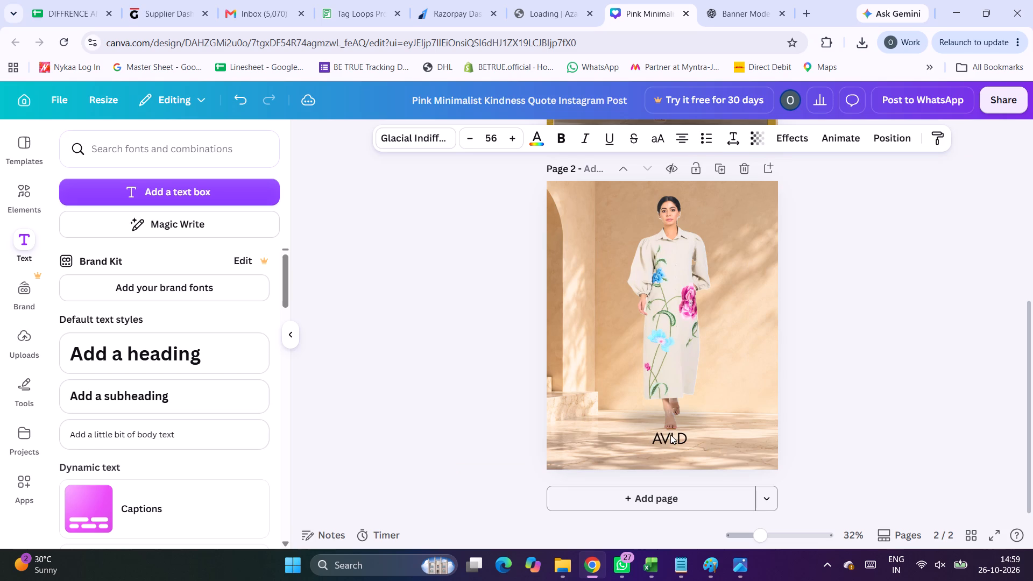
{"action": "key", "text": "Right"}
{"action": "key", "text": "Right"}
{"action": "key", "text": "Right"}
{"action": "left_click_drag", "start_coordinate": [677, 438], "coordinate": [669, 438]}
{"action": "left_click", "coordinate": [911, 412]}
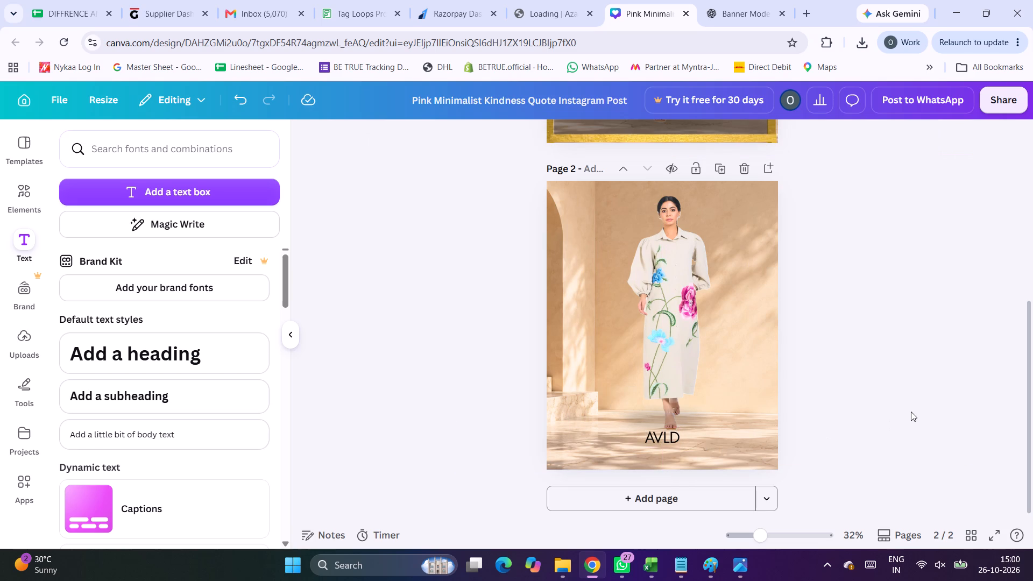
Shift the model photo slightly left to bring it back near the centre of page 2.
{"action": "left_click_drag", "start_coordinate": [688, 330], "coordinate": [678, 330]}
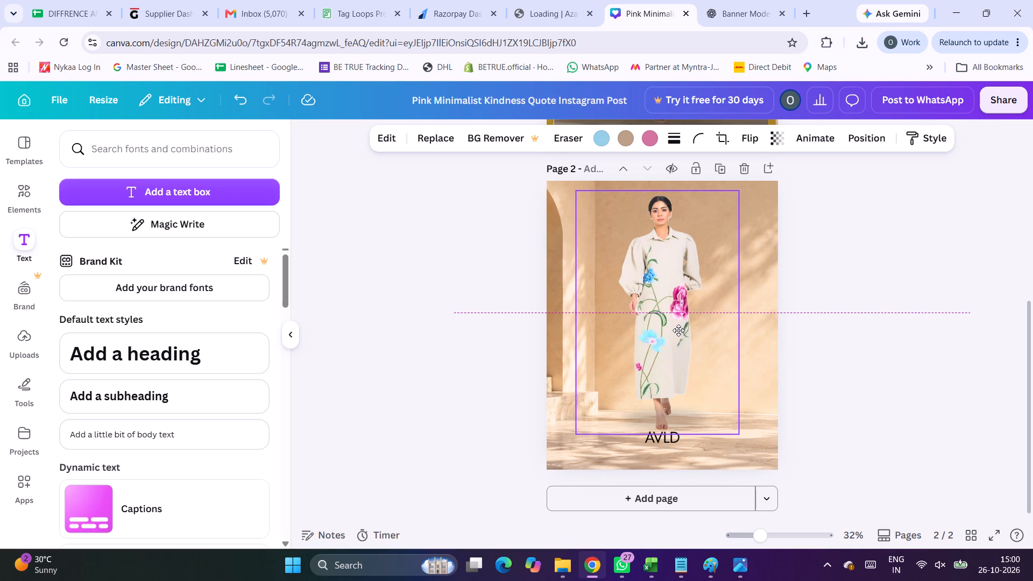
{"action": "left_click_drag", "start_coordinate": [678, 330], "coordinate": [682, 330]}
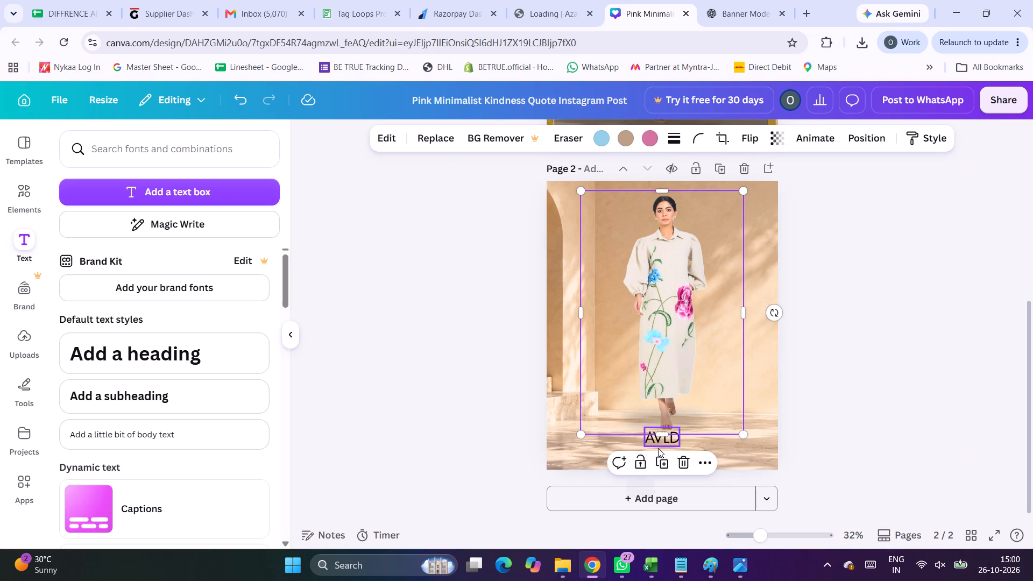
Place the AVLD text centred beneath the model and nudge it up close to her feet.
{"action": "left_click_drag", "start_coordinate": [664, 444], "coordinate": [671, 449]}
{"action": "left_click", "coordinate": [866, 414]}
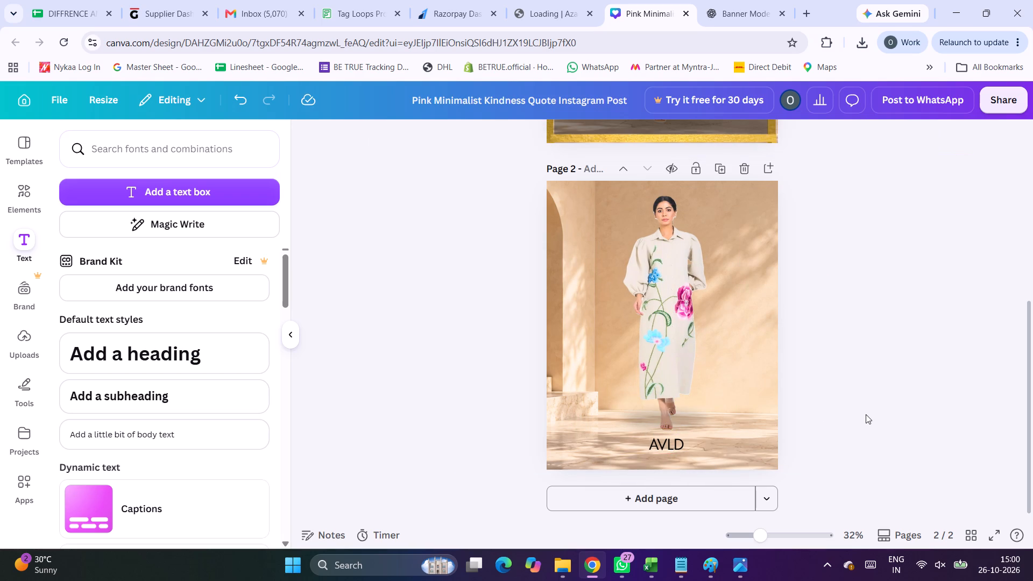
{"action": "left_click", "coordinate": [677, 444]}
{"action": "key", "text": "Up"}
{"action": "key", "text": "Up"}
{"action": "key", "text": "Up"}
{"action": "key", "text": "Up"}
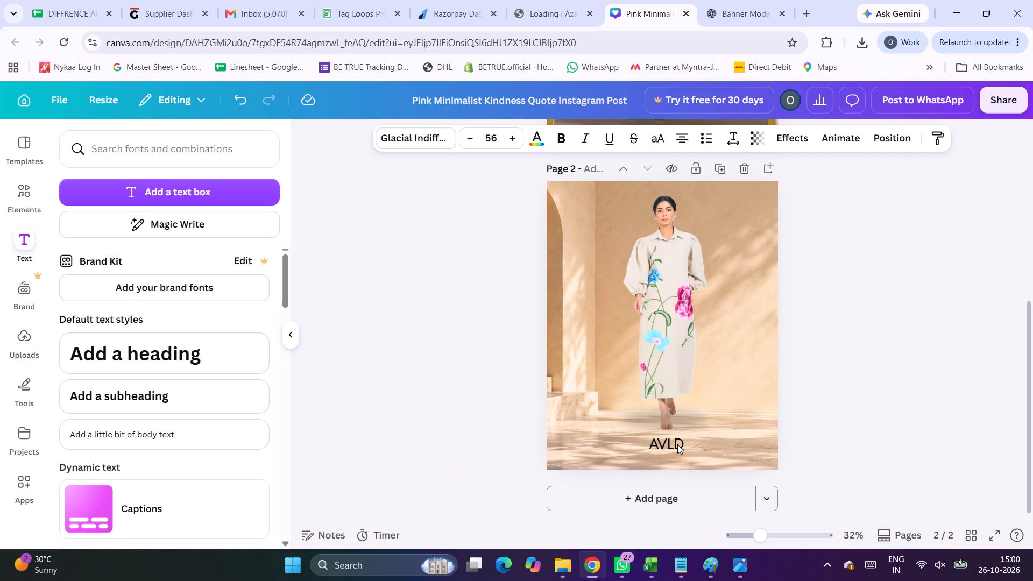
{"action": "key", "text": "Up"}
{"action": "key", "text": "Up"}
{"action": "key", "text": "Up"}
{"action": "key", "text": "Up"}
{"action": "key", "text": "Up"}
{"action": "key", "text": "Up"}
{"action": "key", "text": "Up"}
{"action": "key", "text": "Up"}
{"action": "key", "text": "Up"}
{"action": "key", "text": "Up"}
{"action": "key", "text": "Up"}
{"action": "key", "text": "Up"}
{"action": "key", "text": "Up"}
{"action": "key", "text": "Up"}
{"action": "key", "text": "Up"}
{"action": "key", "text": "Up"}
{"action": "key", "text": "Up"}
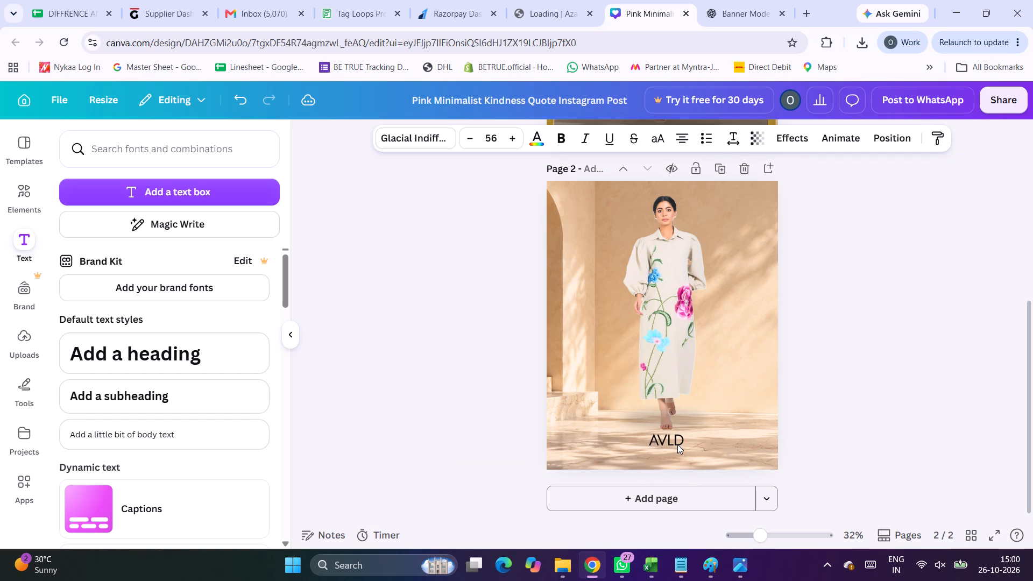
{"action": "key", "text": "Up"}
{"action": "key", "text": "Up"}
{"action": "key", "text": "Up"}
{"action": "key", "text": "Up"}
{"action": "key", "text": "Up"}
{"action": "key", "text": "Up"}
Recolour the AVLD text with the pink photo colour taken from the model's dress.
{"action": "triple_click", "coordinate": [670, 442]}
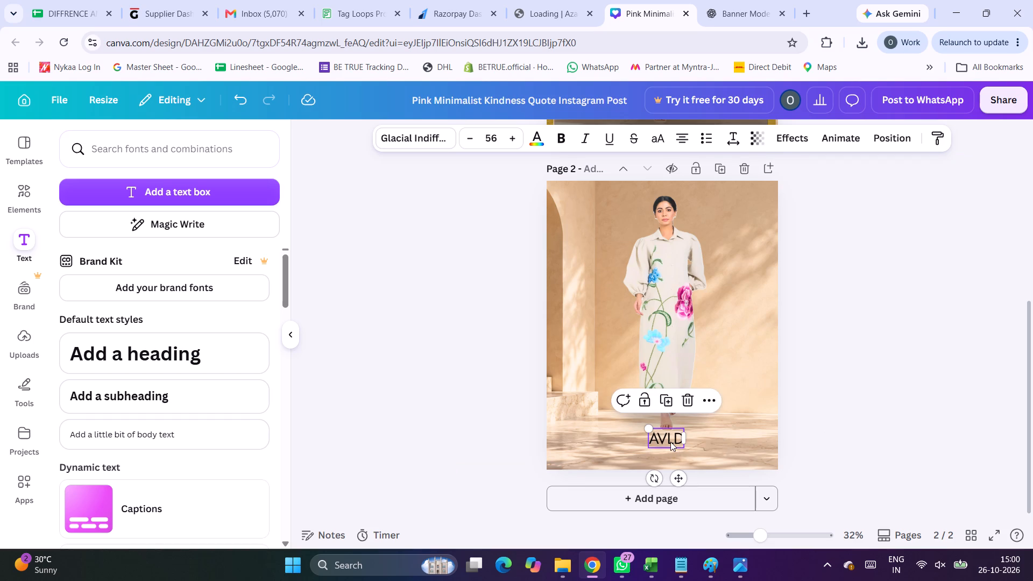
{"action": "left_click", "coordinate": [539, 148]}
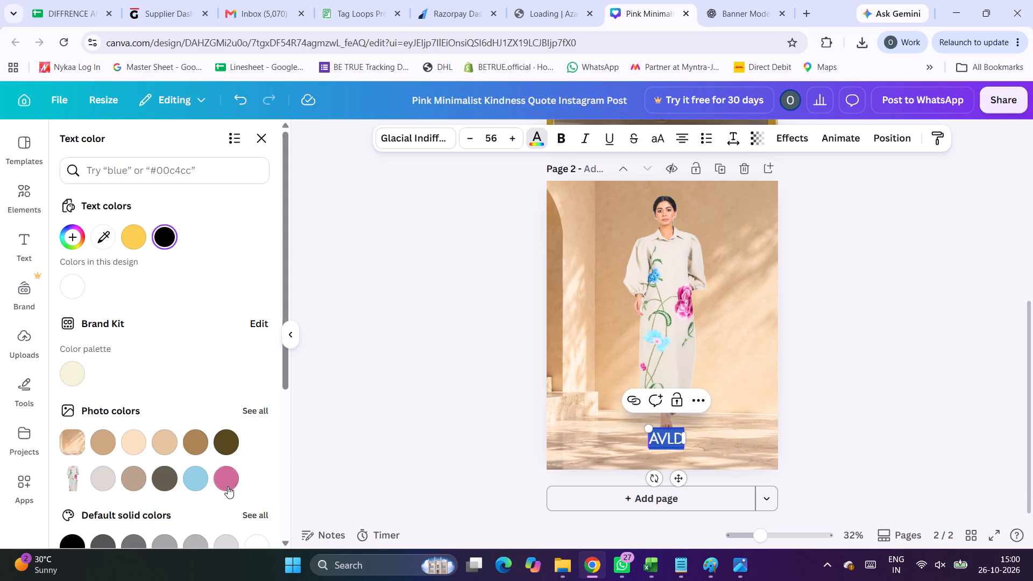
{"action": "left_click", "coordinate": [228, 486]}
{"action": "left_click", "coordinate": [1027, 401]}
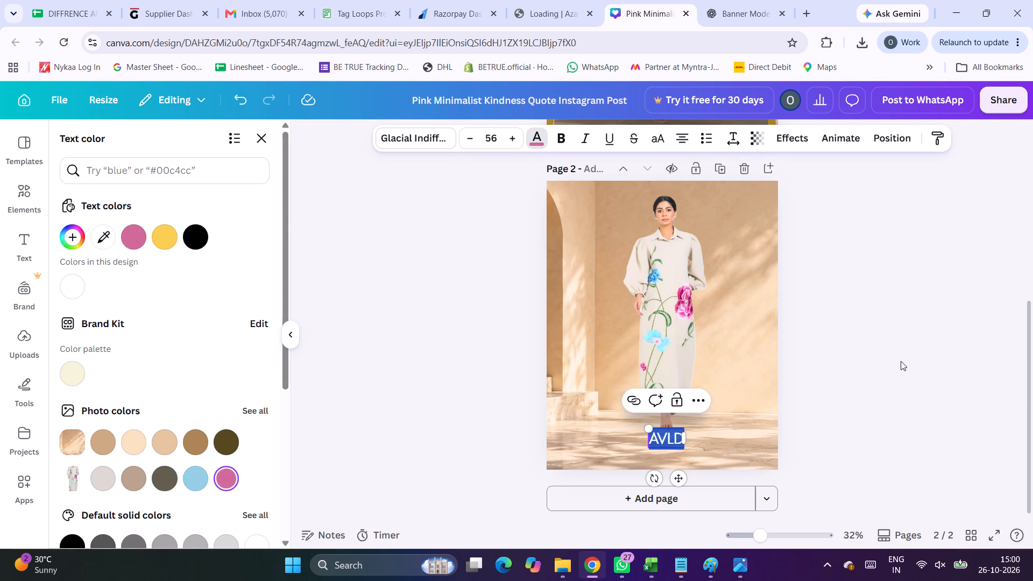
{"action": "left_click", "coordinate": [901, 361]}
{"action": "left_click", "coordinate": [901, 361]}
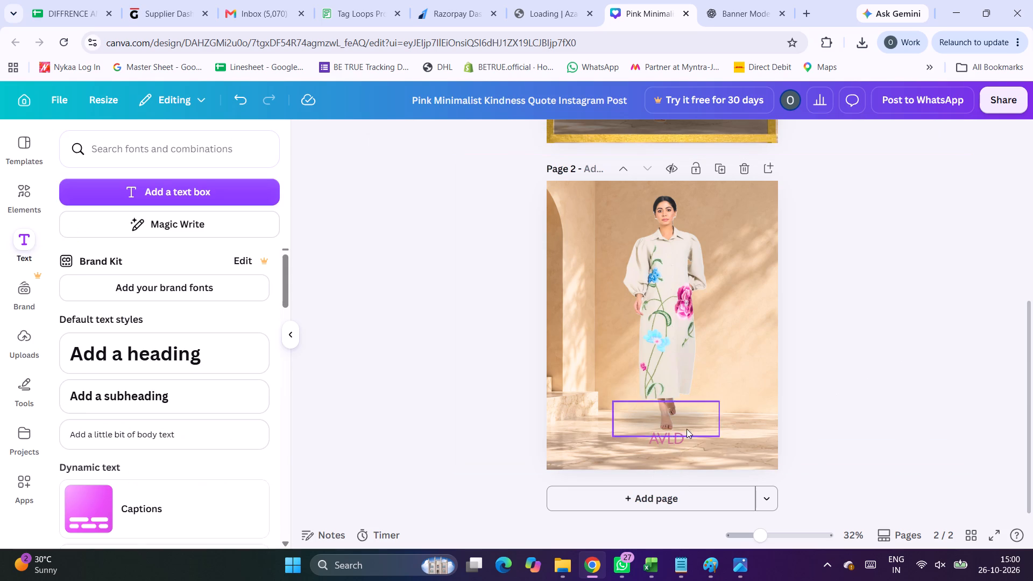
Make the pink AVLD text bold.
{"action": "left_click", "coordinate": [682, 433]}
{"action": "triple_click", "coordinate": [666, 437]}
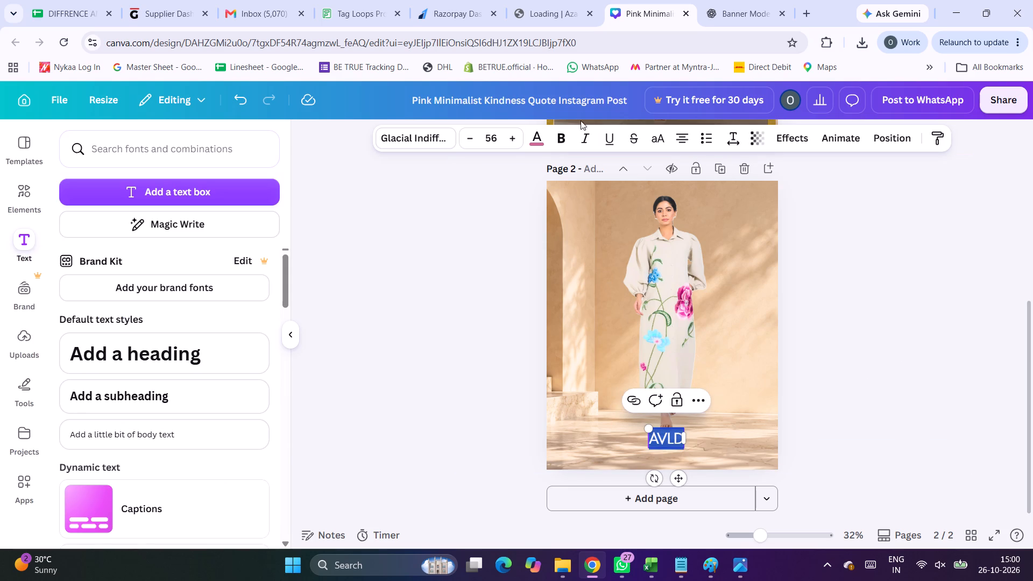
{"action": "left_click", "coordinate": [558, 131]}
{"action": "triple_click", "coordinate": [825, 378]}
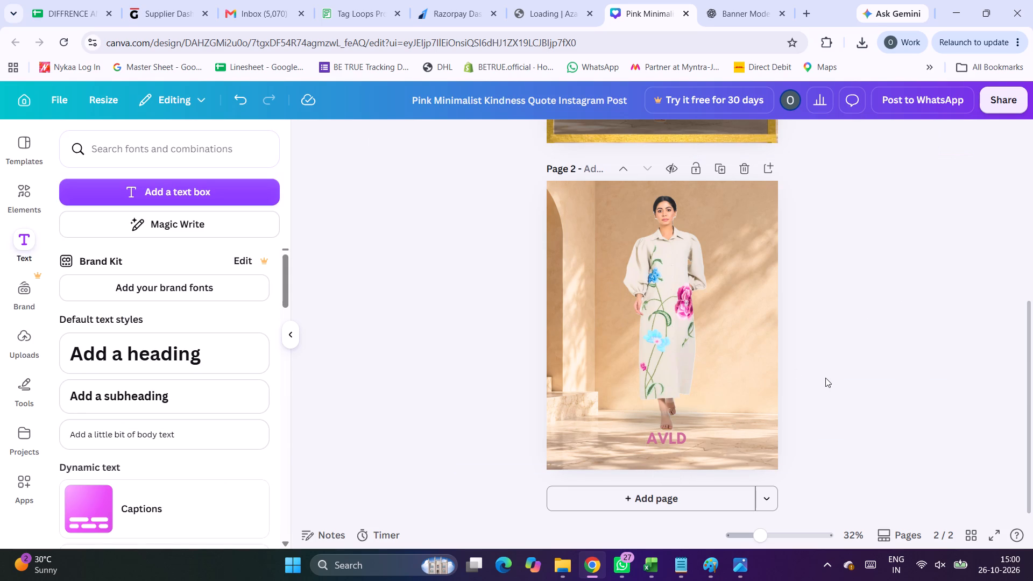
Recolour the AVLD text with the dark brown photo colour taken from the background image.
{"action": "left_click", "coordinate": [673, 441]}
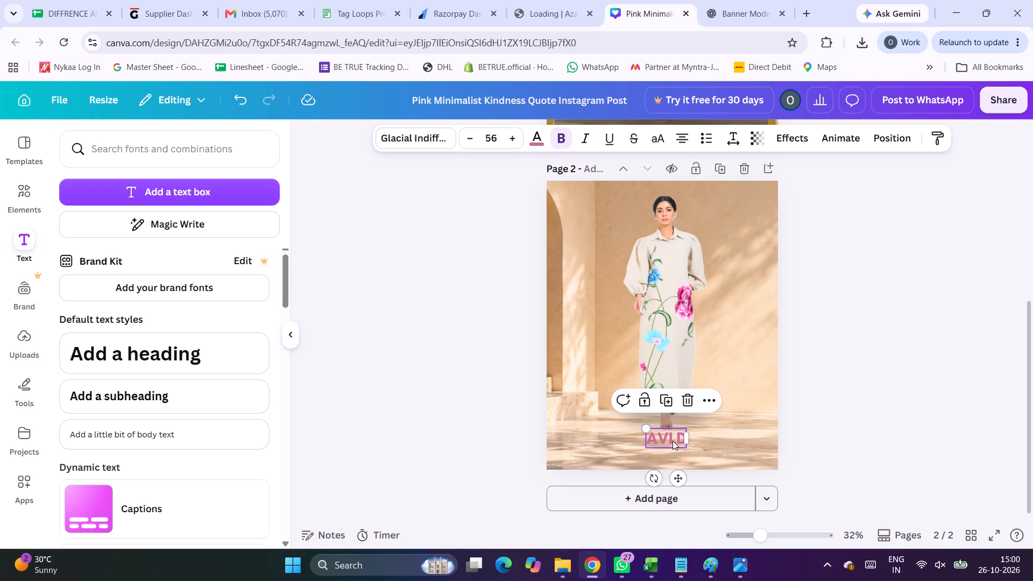
{"action": "triple_click", "coordinate": [673, 441]}
{"action": "left_click", "coordinate": [538, 137]}
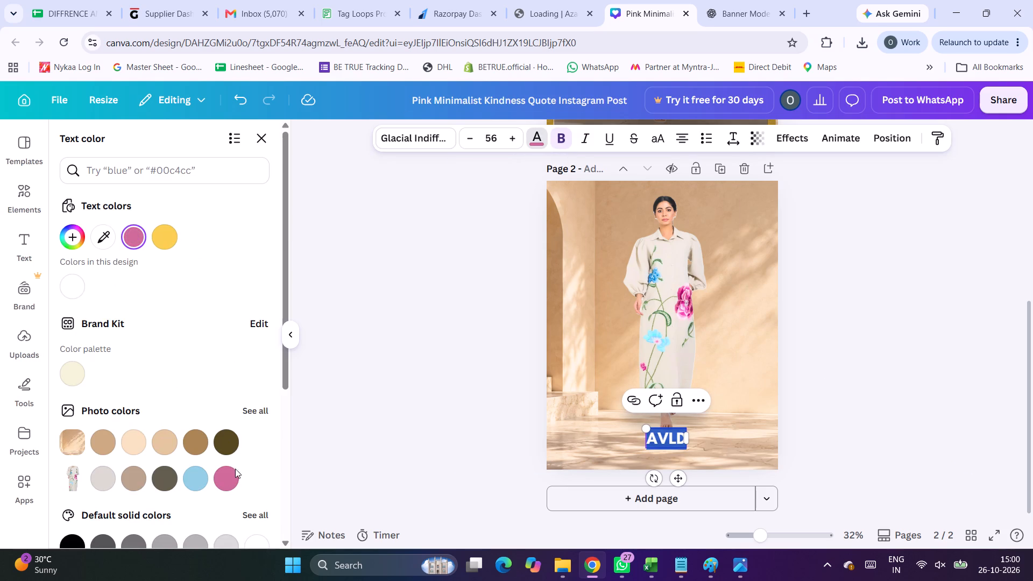
{"action": "left_click", "coordinate": [225, 443]}
{"action": "triple_click", "coordinate": [944, 388]}
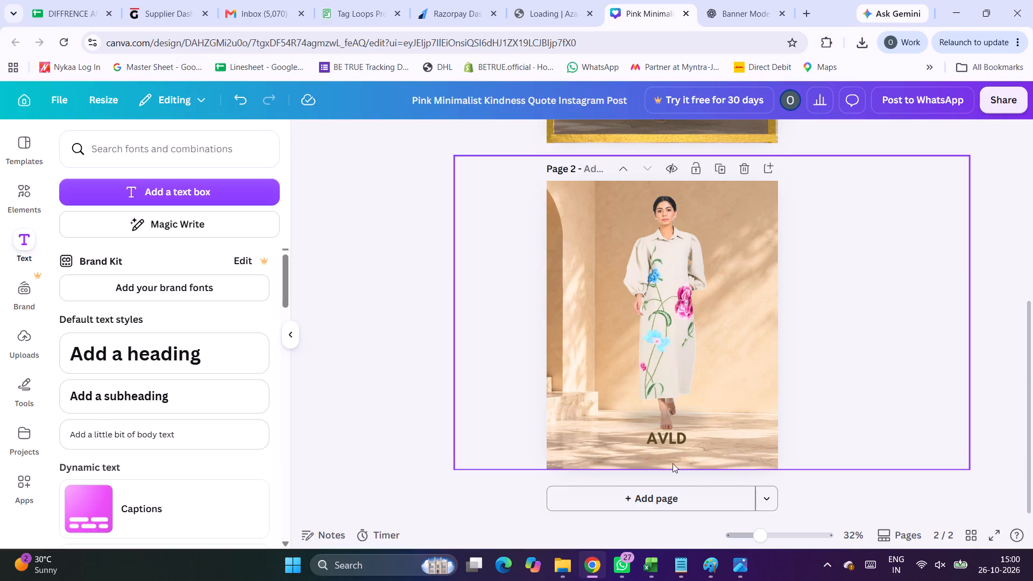
Check the reference poster in ChatGPT, and add a FESTIVE EDIT text box to page 2 in Libre Baskerville.
{"action": "left_click", "coordinate": [574, 0]}
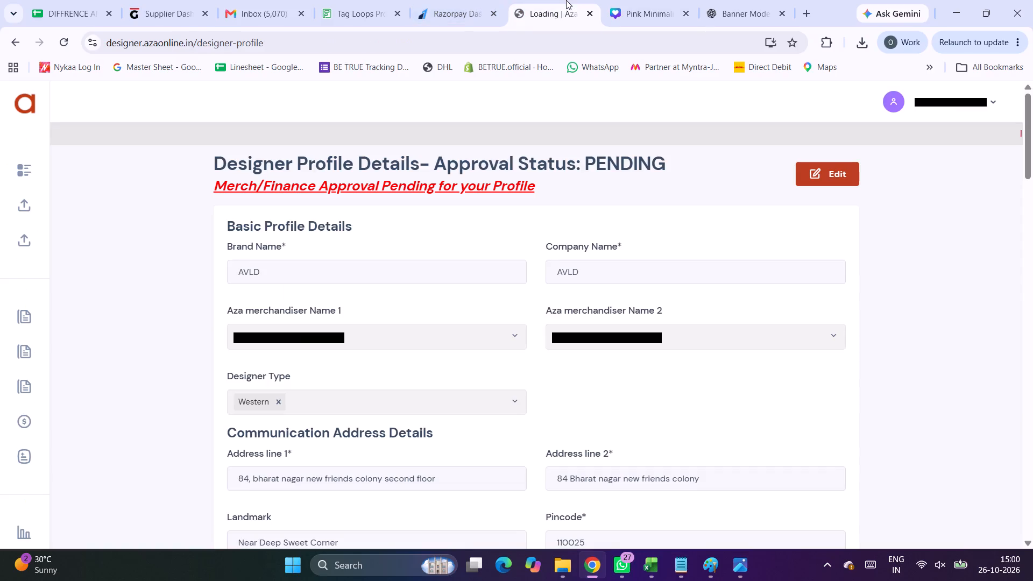
{"action": "left_click", "coordinate": [714, 0]}
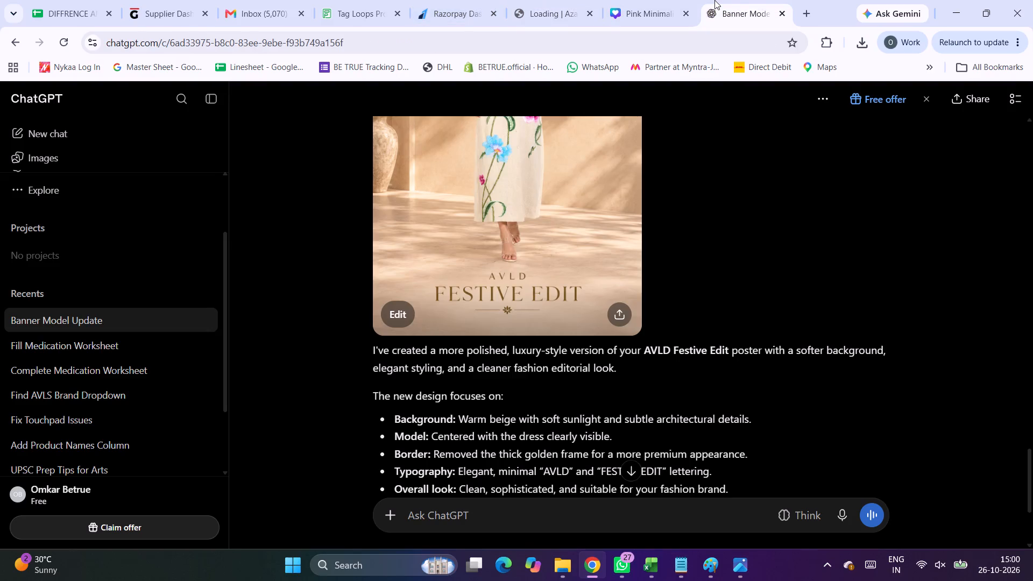
{"action": "left_click", "coordinate": [636, 0]}
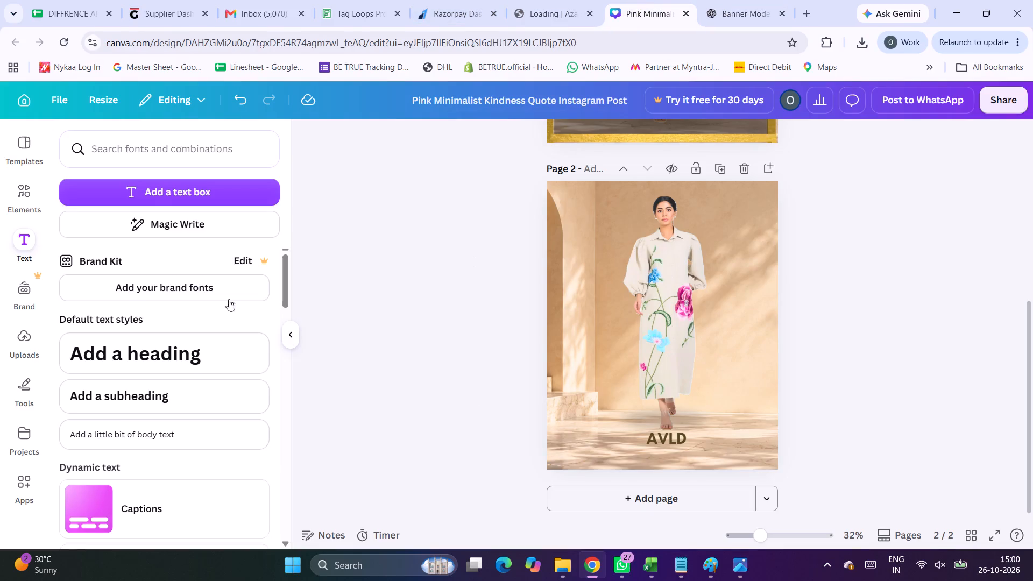
{"action": "left_click", "coordinate": [207, 201]}
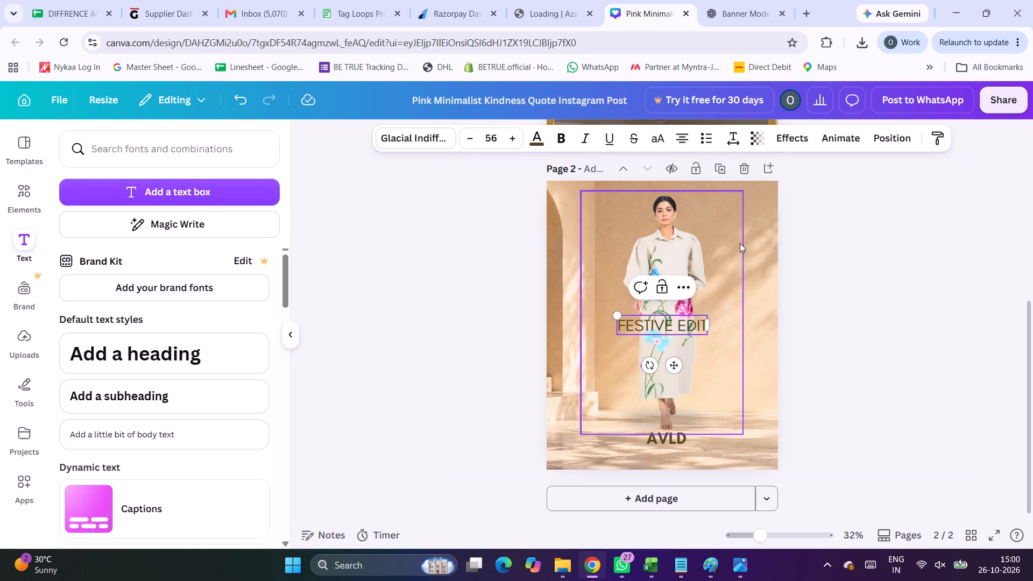
{"action": "triple_click", "coordinate": [670, 327]}
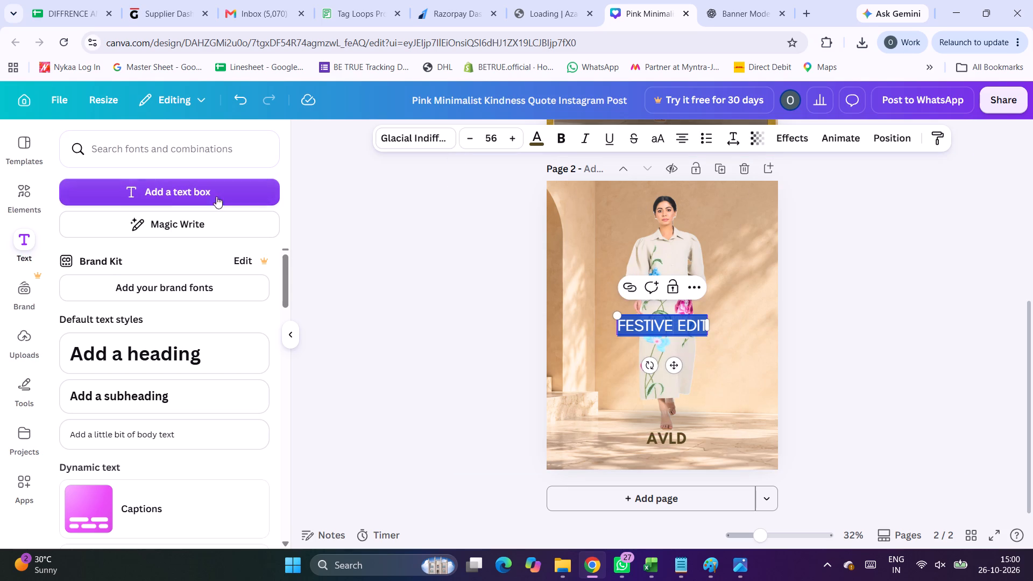
{"action": "left_click", "coordinate": [399, 144]}
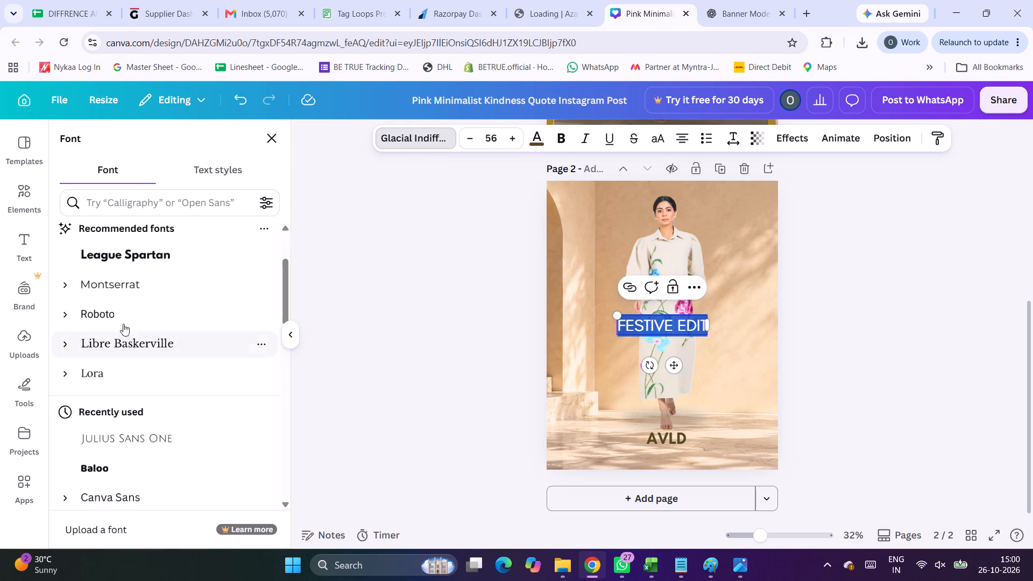
{"action": "left_click", "coordinate": [130, 347]}
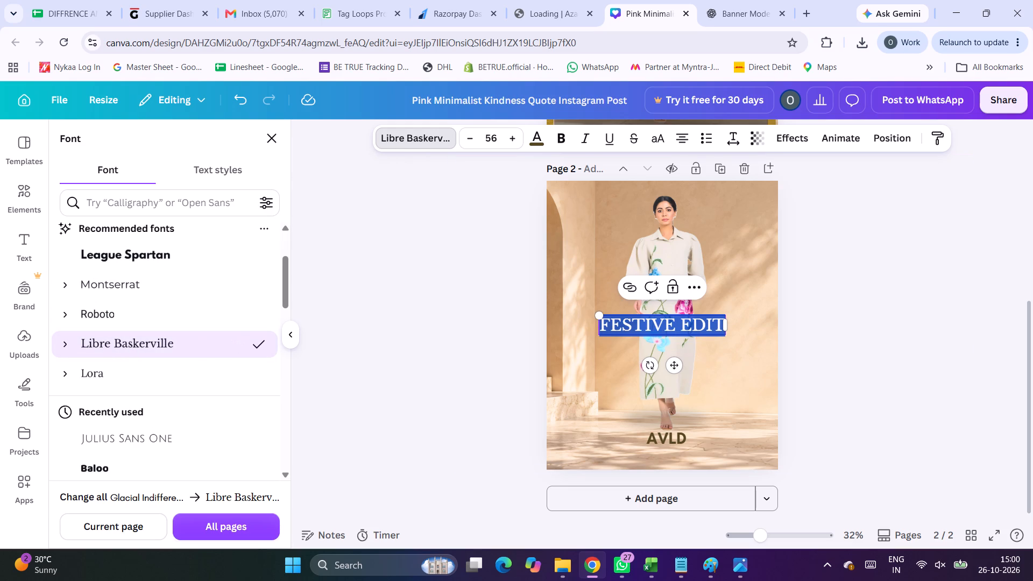
{"action": "left_click", "coordinate": [883, 325]}
{"action": "double_click", "coordinate": [883, 325]}
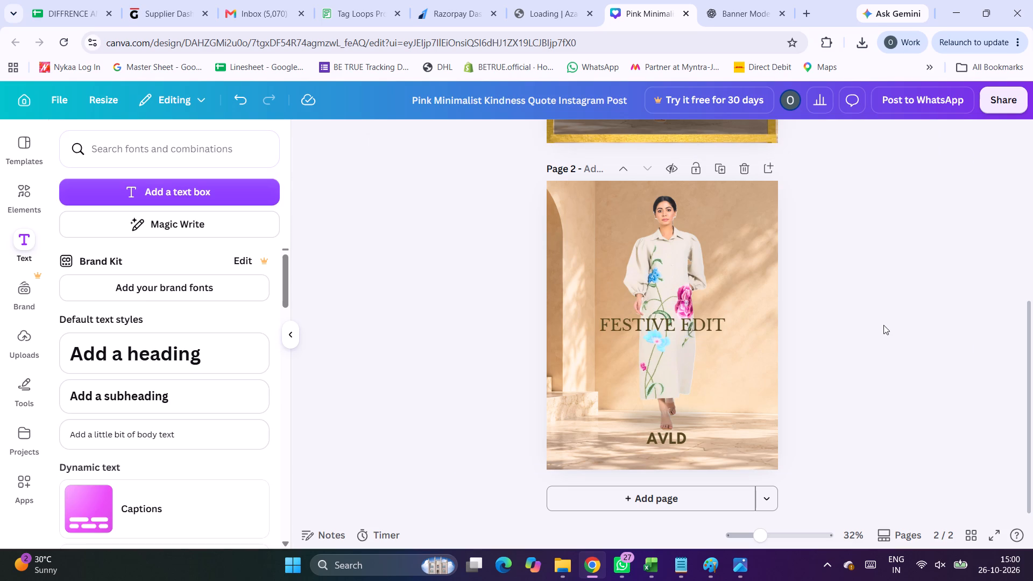
Move the FESTIVE EDIT text to the bottom of page 2, centred directly beneath AVLD.
{"action": "left_click_drag", "start_coordinate": [717, 329], "coordinate": [726, 454]}
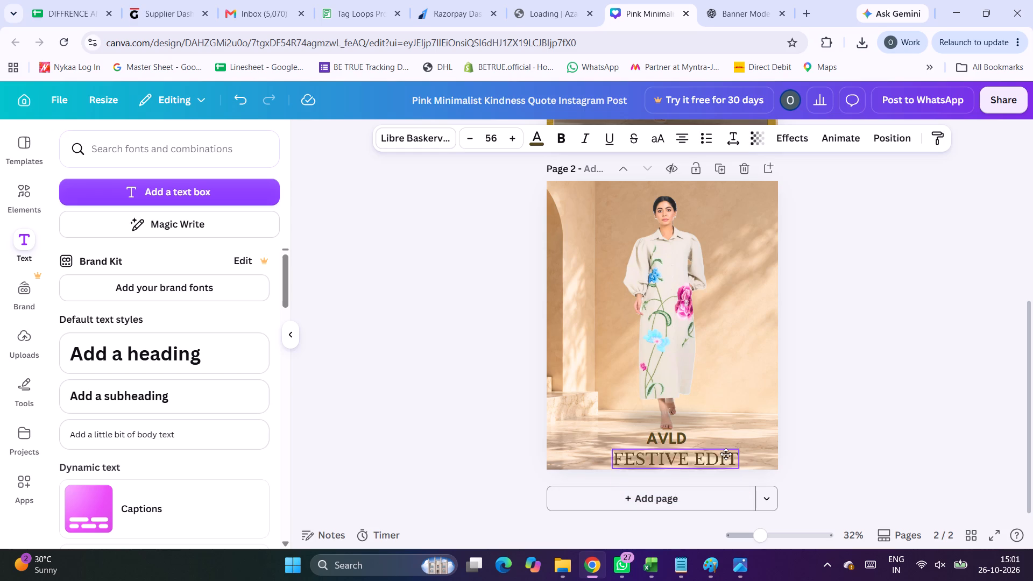
{"action": "left_click_drag", "start_coordinate": [726, 454], "coordinate": [724, 460]}
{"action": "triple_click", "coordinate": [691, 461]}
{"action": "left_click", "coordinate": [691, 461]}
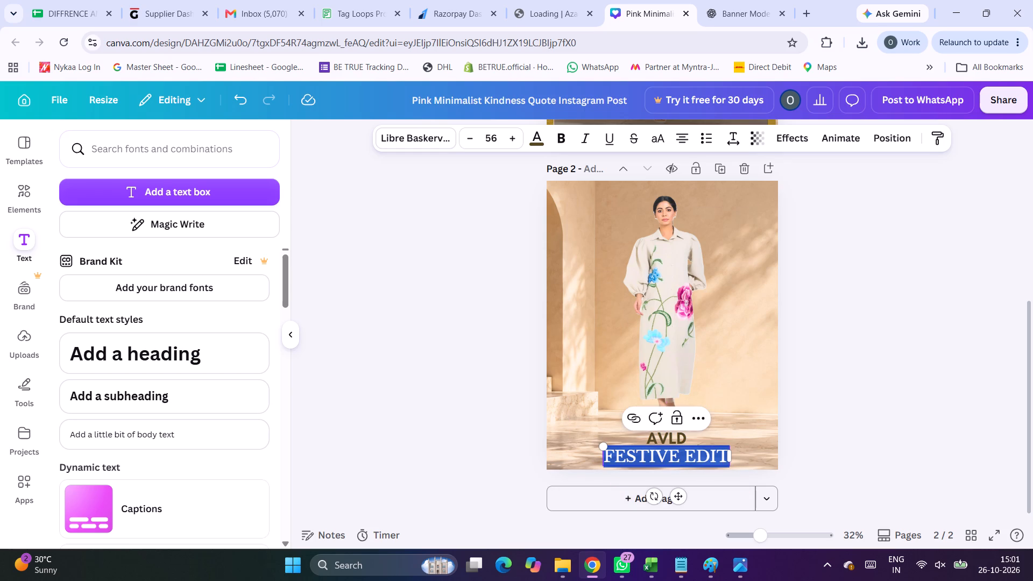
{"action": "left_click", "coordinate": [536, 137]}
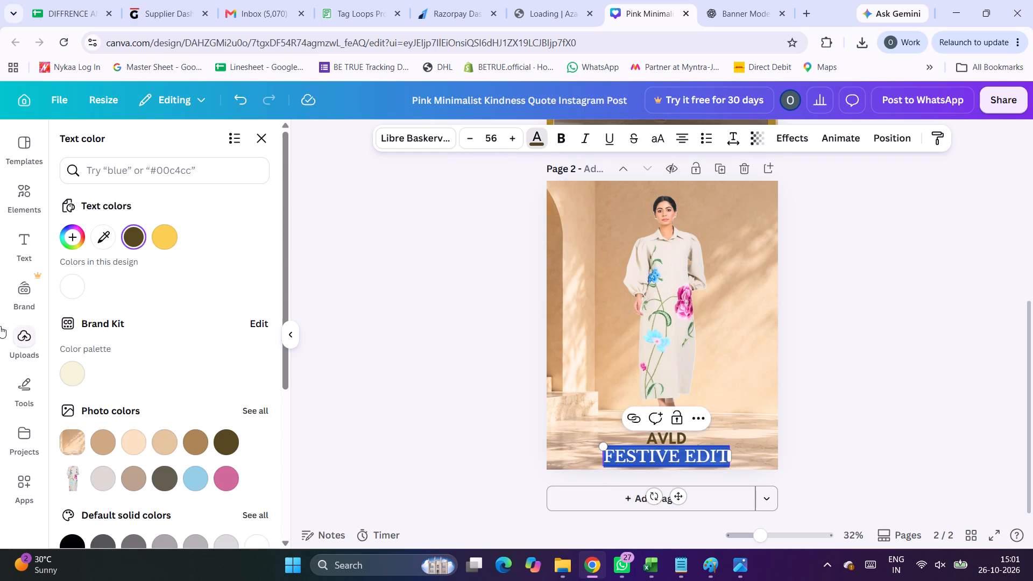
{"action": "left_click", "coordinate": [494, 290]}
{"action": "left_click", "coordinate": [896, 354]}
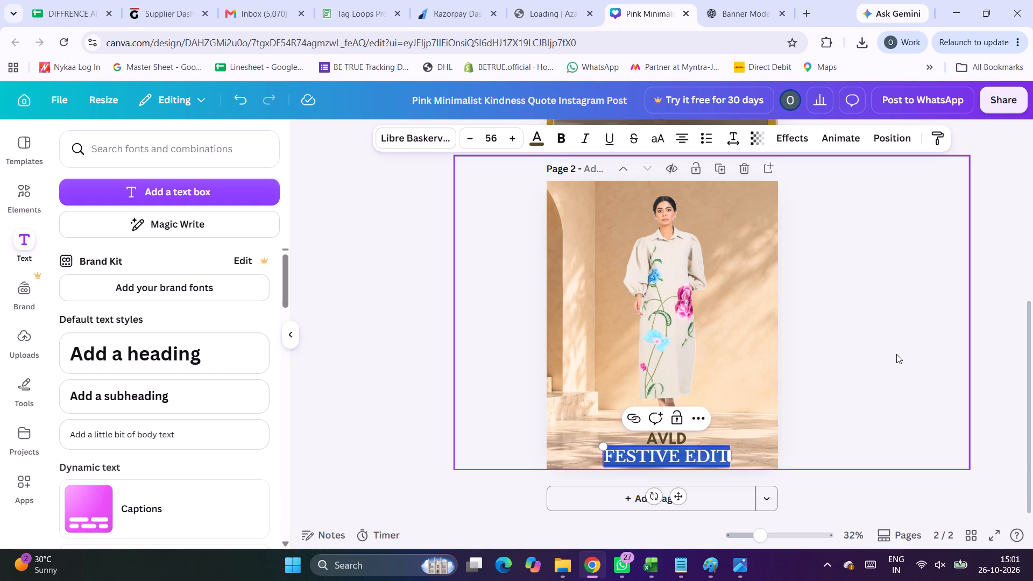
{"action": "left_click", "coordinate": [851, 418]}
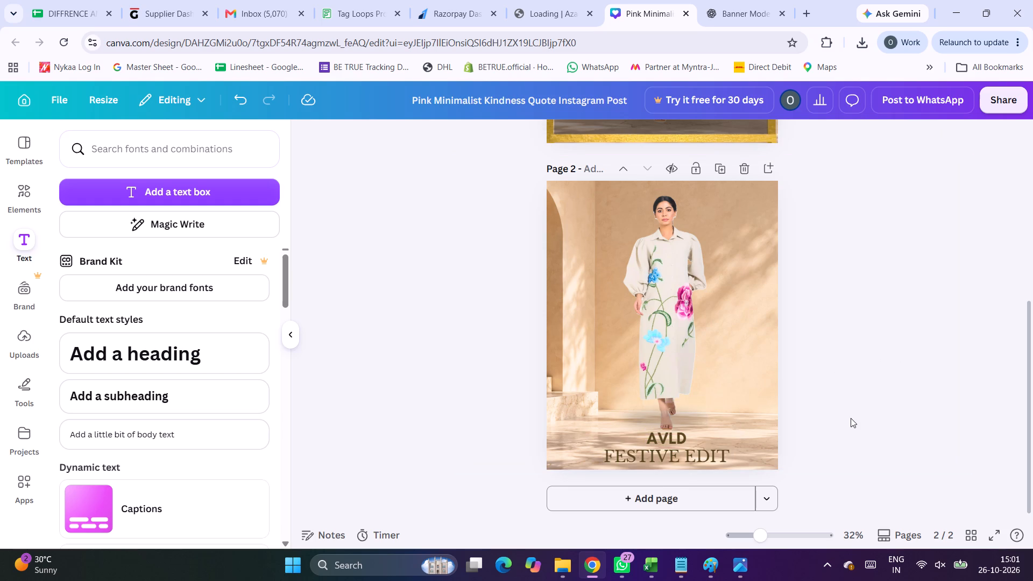
Shrink the model photo to about 685 × 1,027 and reposition it centred just above the AVLD text.
{"action": "left_click", "coordinate": [694, 328]}
{"action": "left_click_drag", "start_coordinate": [745, 189], "coordinate": [732, 214]}
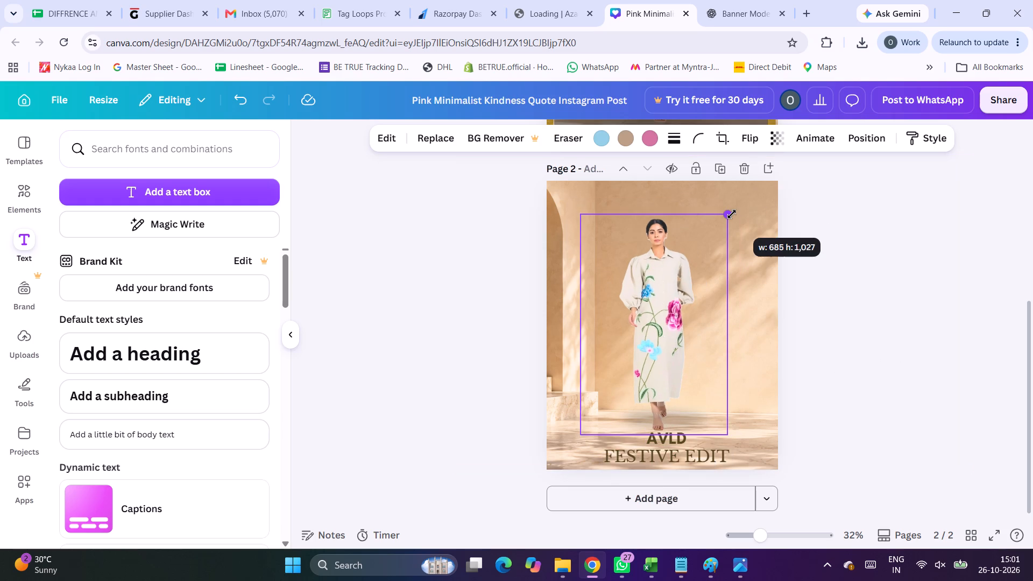
{"action": "left_click_drag", "start_coordinate": [732, 214], "coordinate": [731, 215]}
{"action": "left_click_drag", "start_coordinate": [674, 268], "coordinate": [687, 263]}
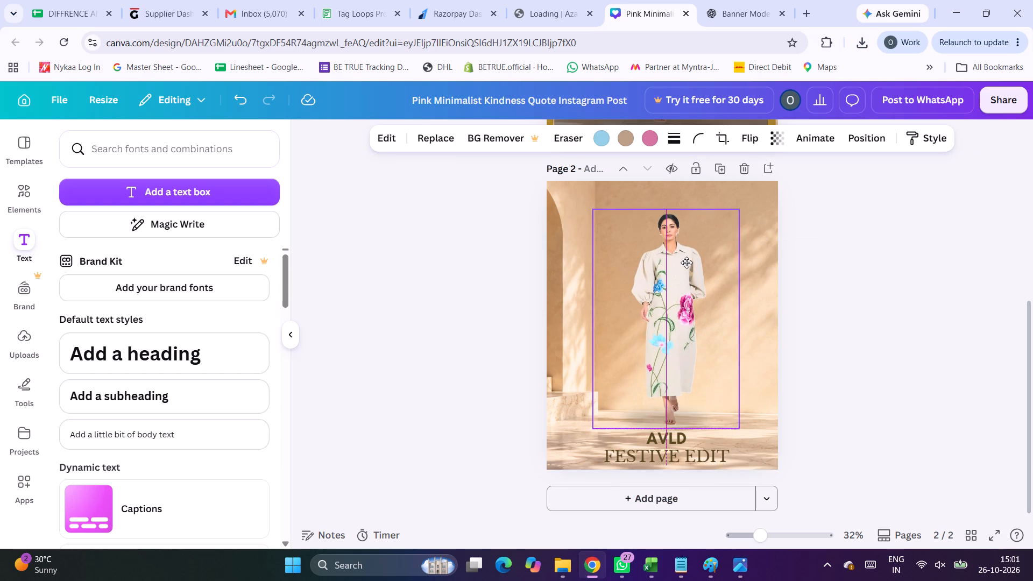
{"action": "left_click_drag", "start_coordinate": [687, 263], "coordinate": [687, 263]}
{"action": "left_click", "coordinate": [824, 435]}
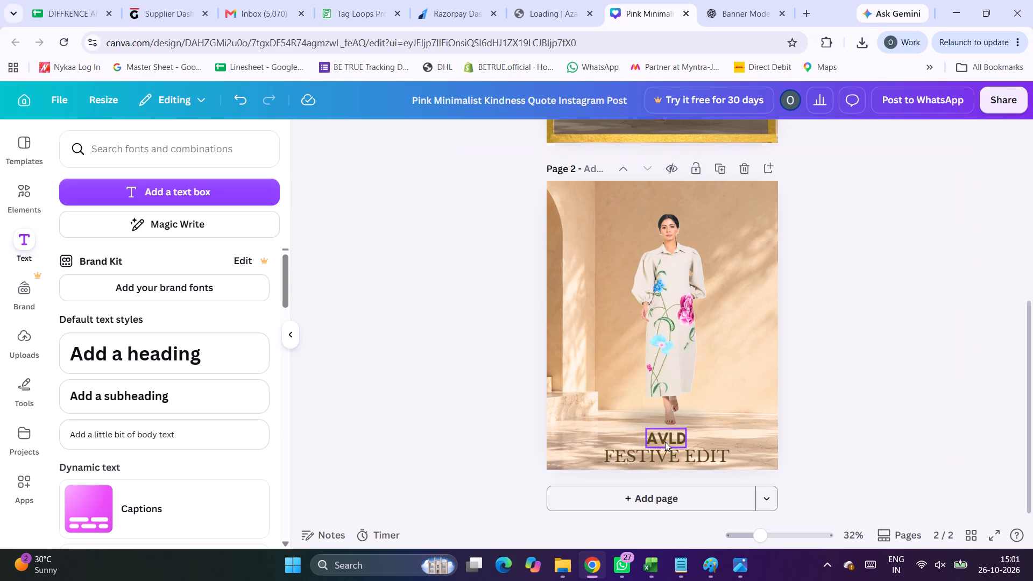
Nudge the AVLD text slightly up and right so it sits between the model's feet and FESTIVE EDIT.
{"action": "left_click", "coordinate": [665, 442]}
{"action": "key", "text": "Up"}
{"action": "key", "text": "Up"}
{"action": "key", "text": "Up"}
{"action": "key", "text": "Up"}
{"action": "key", "text": "Up"}
{"action": "key", "text": "Up"}
{"action": "key", "text": "Up"}
{"action": "key", "text": "Up"}
{"action": "key", "text": "Up"}
{"action": "key", "text": "Up"}
{"action": "key", "text": "Up"}
{"action": "key", "text": "Up"}
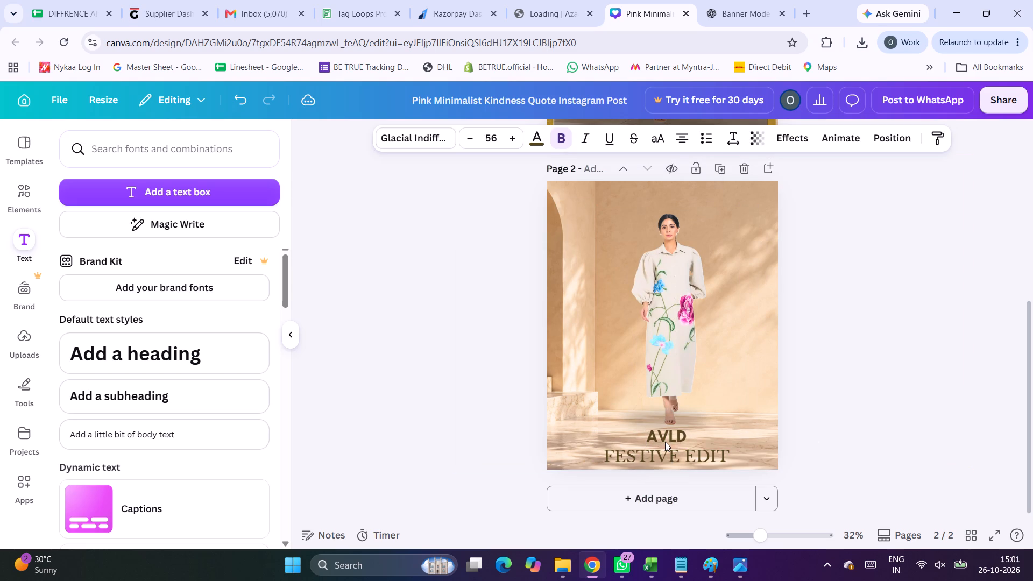
{"action": "key", "text": "Down"}
{"action": "key", "text": "Down"}
{"action": "key", "text": "Down"}
{"action": "key", "text": "Down"}
{"action": "key", "text": "Right"}
{"action": "key", "text": "Right"}
{"action": "key", "text": "Right"}
{"action": "key", "text": "Up"}
{"action": "key", "text": "Up"}
{"action": "key", "text": "Up"}
{"action": "key", "text": "Up"}
{"action": "key", "text": "Up"}
{"action": "key", "text": "Up"}
{"action": "key", "text": "Up"}
{"action": "key", "text": "Up"}
{"action": "key", "text": "Down"}
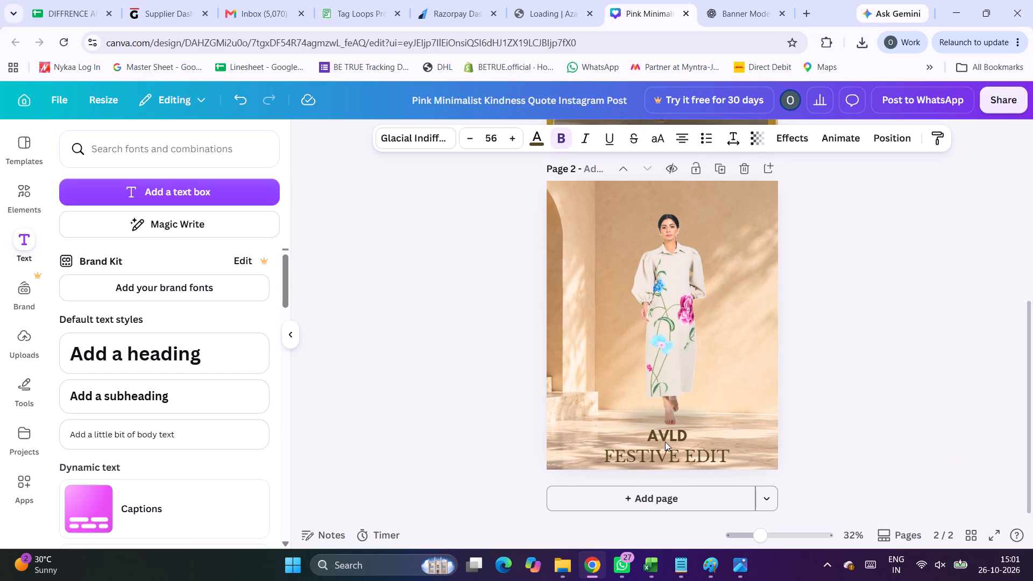
Nudge the FESTIVE EDIT text up slightly.
{"action": "left_click", "coordinate": [676, 455]}
{"action": "key", "text": "Up"}
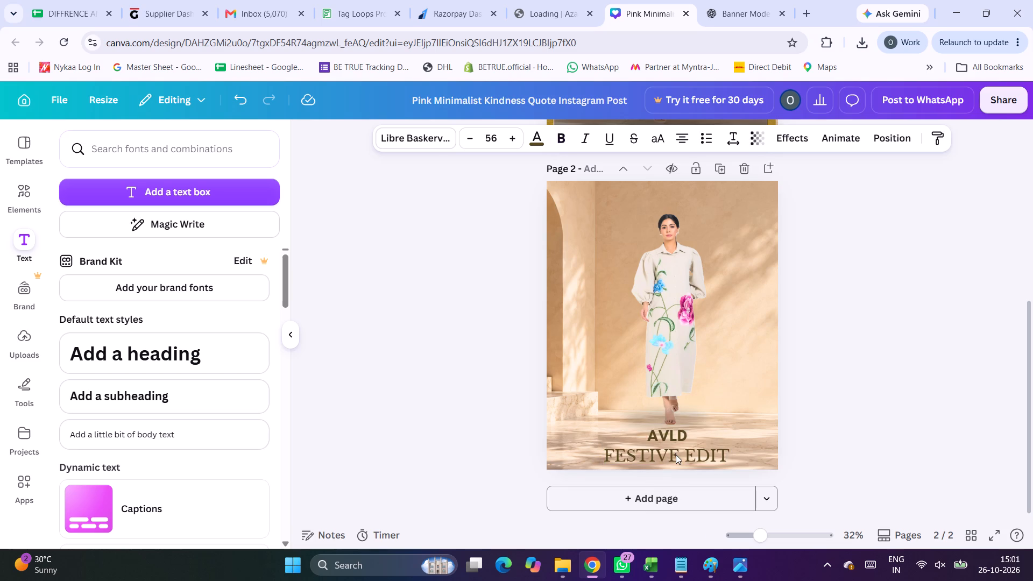
{"action": "left_click", "coordinate": [969, 378]}
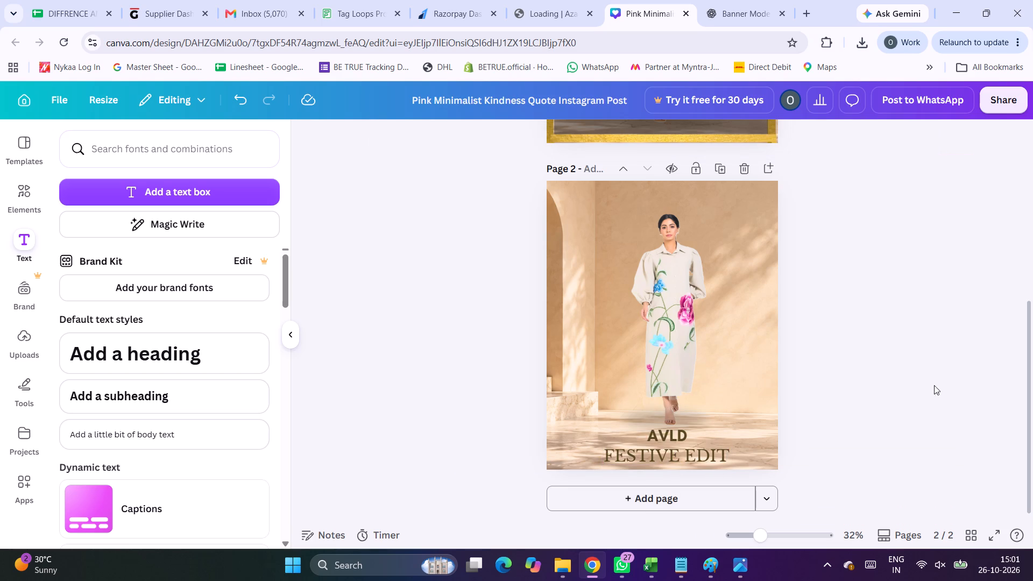
Move the model, her floor shadow and both text lines together slightly left to centre them on page 2.
{"action": "left_click_drag", "start_coordinate": [457, 266], "coordinate": [671, 456]}
{"action": "left_click", "coordinate": [683, 338]}
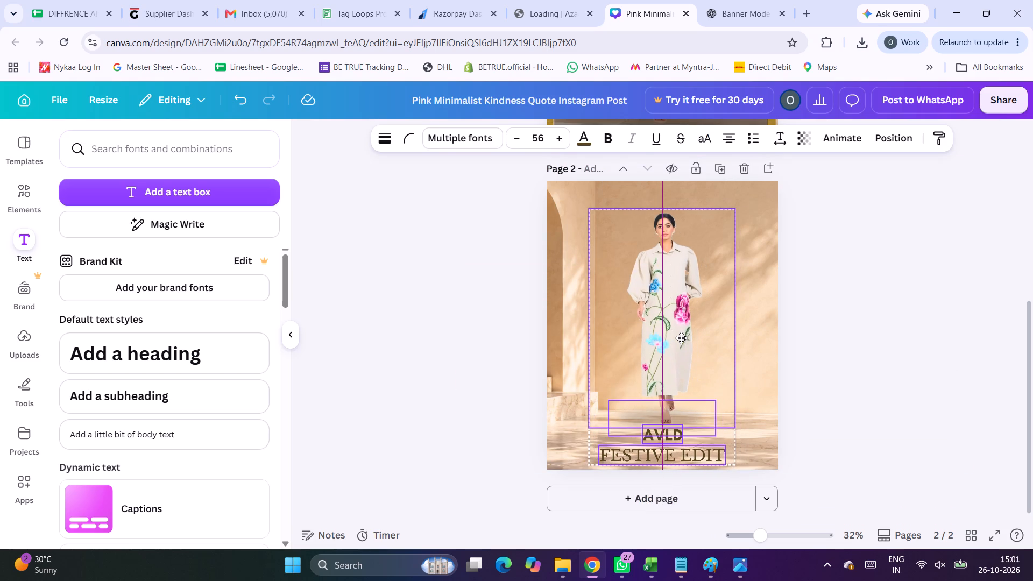
{"action": "left_click", "coordinate": [911, 356]}
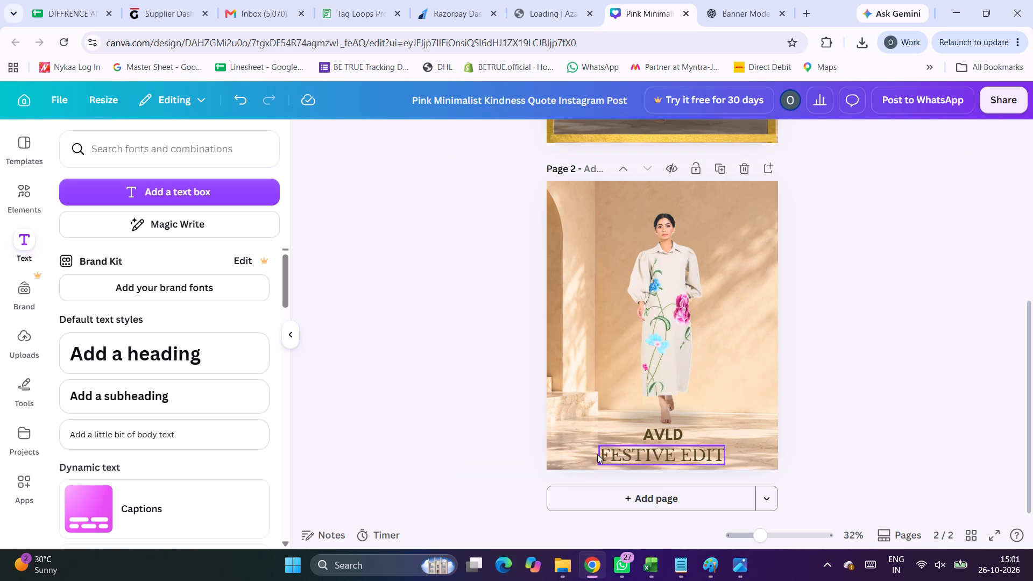
Move the AVLD and FESTIVE EDIT text lines down together slightly, keeping them centred below the model.
{"action": "left_click_drag", "start_coordinate": [733, 450], "coordinate": [642, 443]}
{"action": "left_click", "coordinate": [696, 435]}
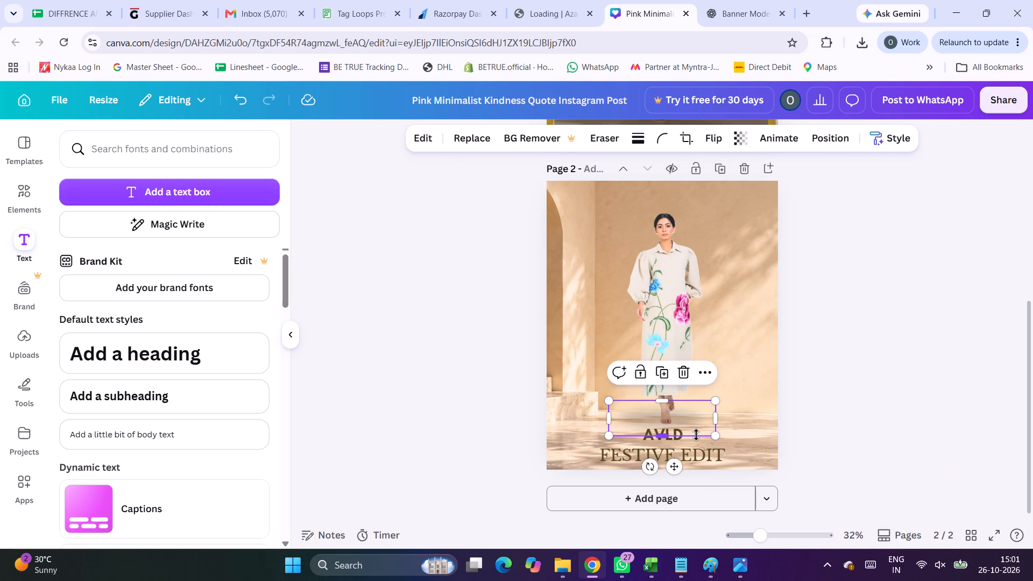
{"action": "left_click", "coordinate": [459, 421]}
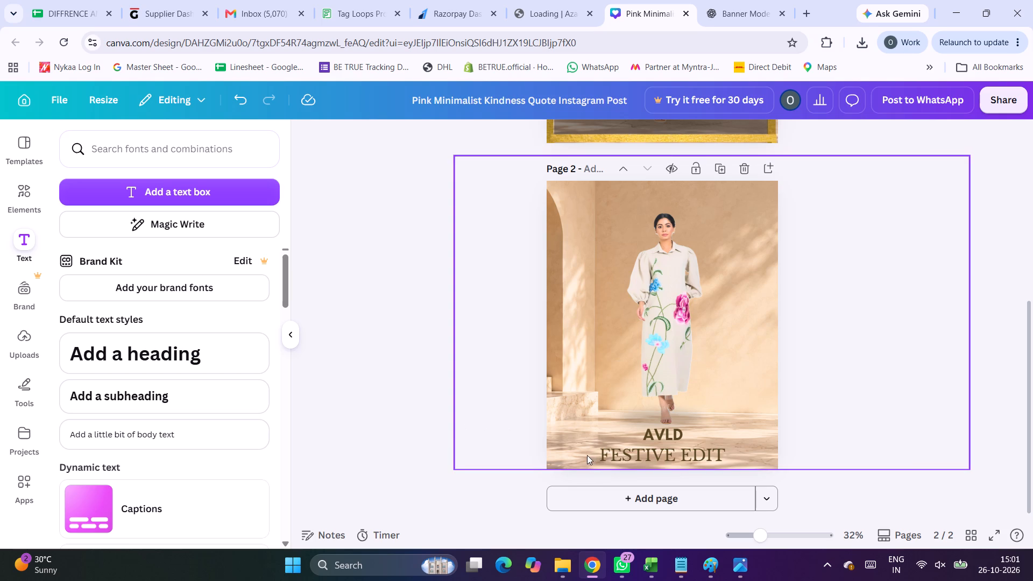
{"action": "left_click_drag", "start_coordinate": [587, 455], "coordinate": [647, 442]}
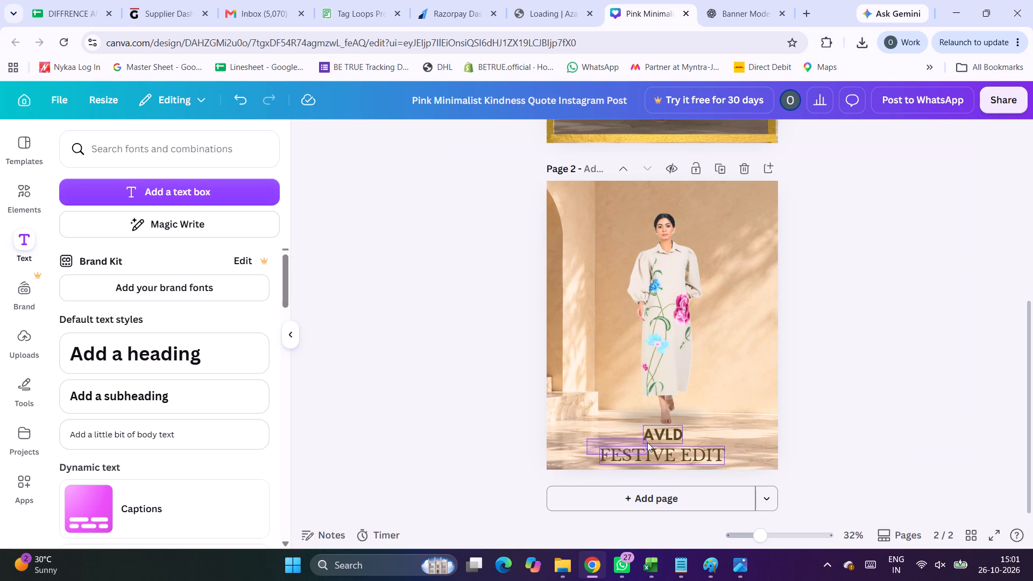
{"action": "left_click_drag", "start_coordinate": [647, 442], "coordinate": [654, 438]}
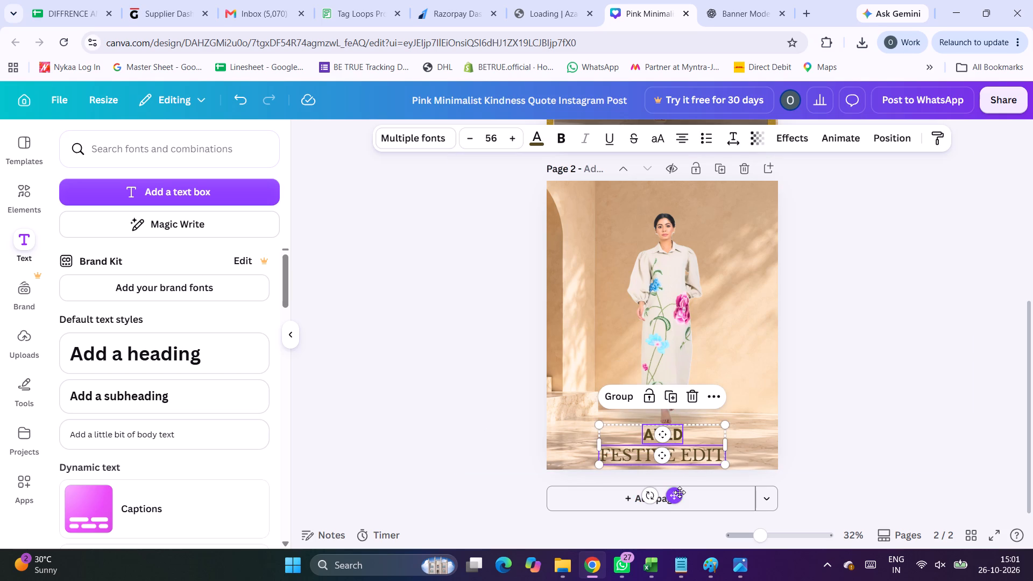
{"action": "left_click", "coordinate": [680, 492]}
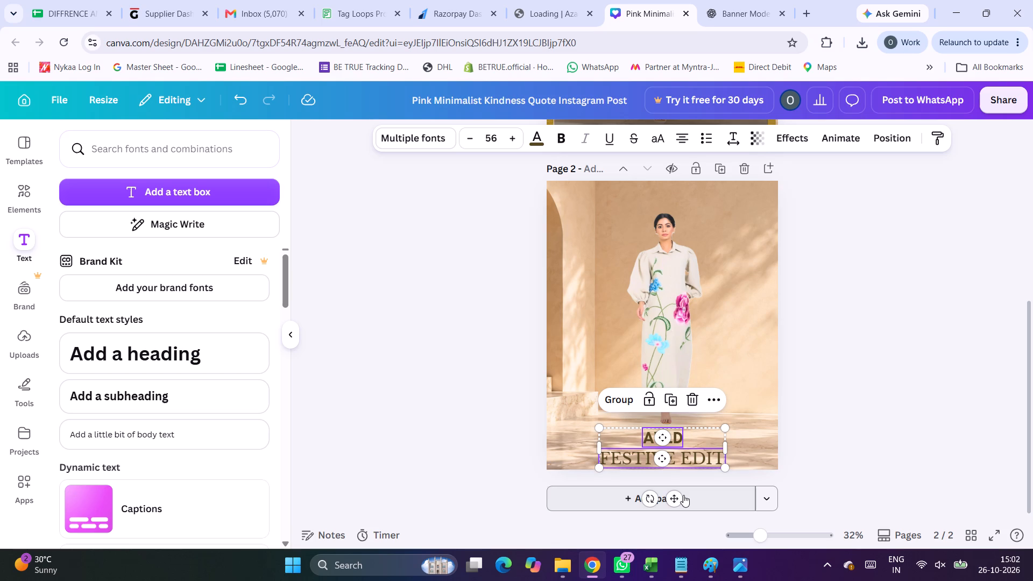
{"action": "left_click", "coordinate": [885, 414]}
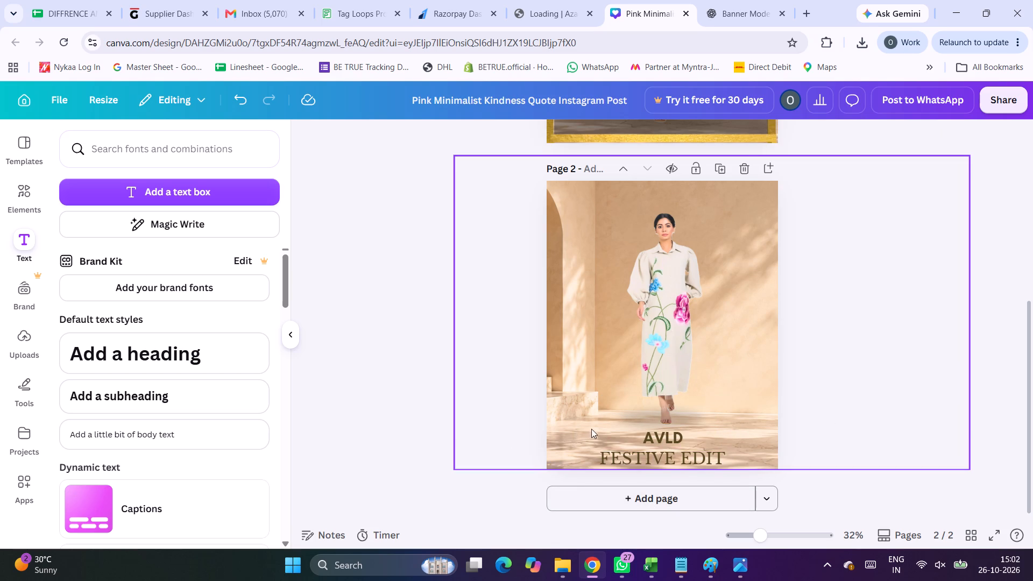
Shift the archway background slightly left, with its bottom edge aligned to the bottom of page 2.
{"action": "left_click_drag", "start_coordinate": [601, 432], "coordinate": [603, 423]}
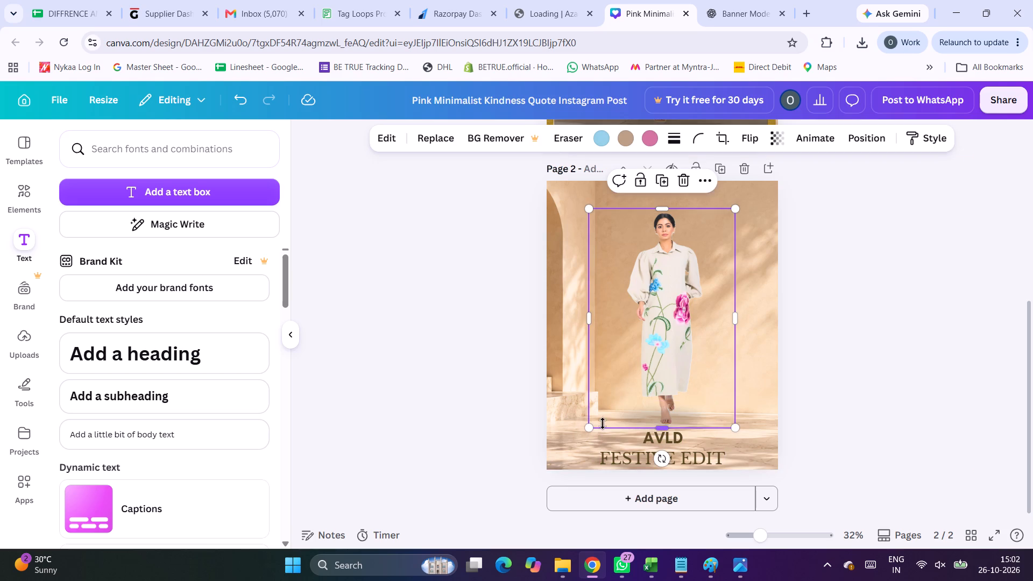
{"action": "left_click", "coordinate": [735, 462]}
{"action": "left_click_drag", "start_coordinate": [735, 462], "coordinate": [692, 442]}
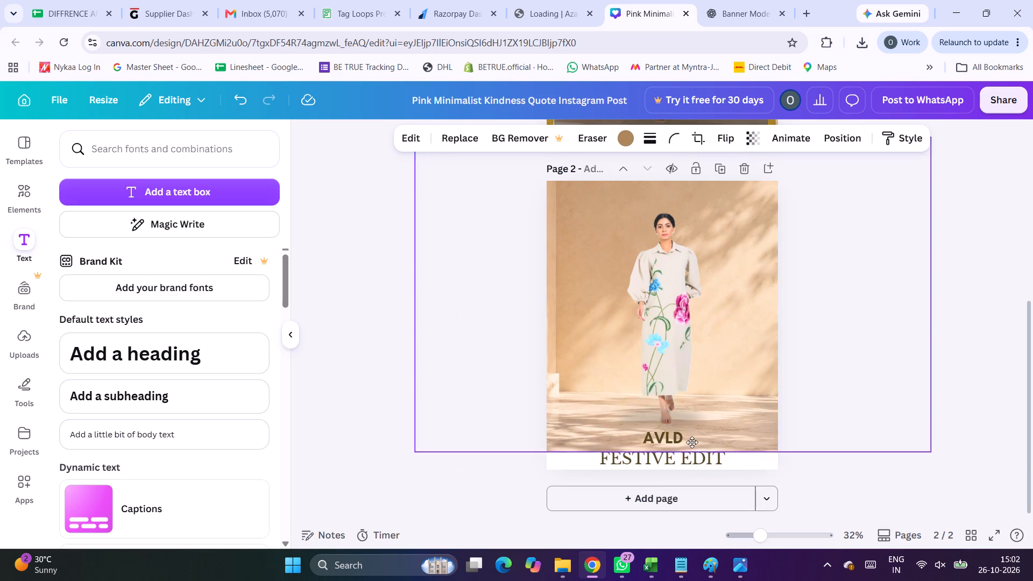
{"action": "left_click_drag", "start_coordinate": [692, 442], "coordinate": [717, 462]}
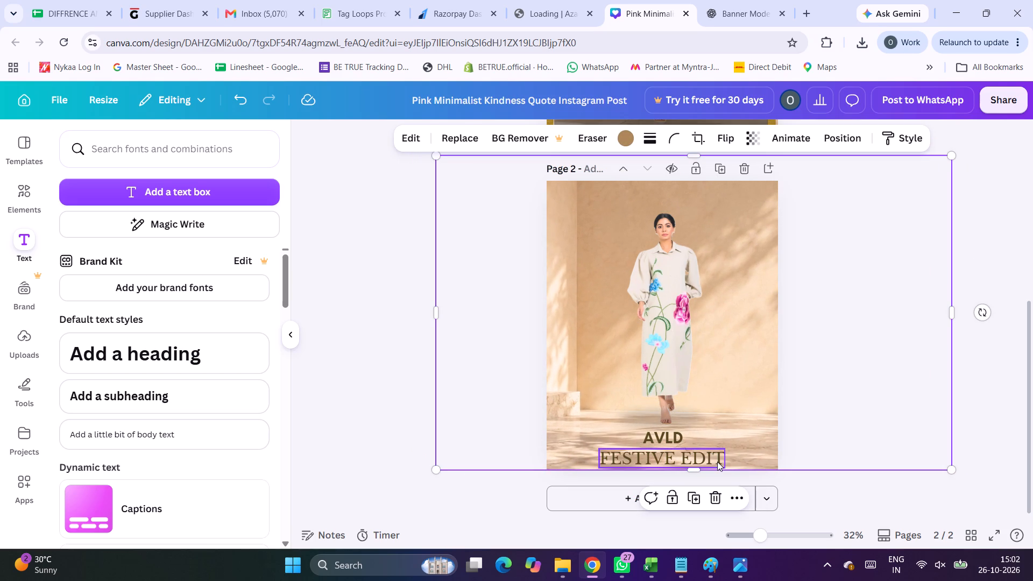
Move the archway background slightly down and to the left behind the model on page 2.
{"action": "left_click_drag", "start_coordinate": [739, 393], "coordinate": [733, 401]}
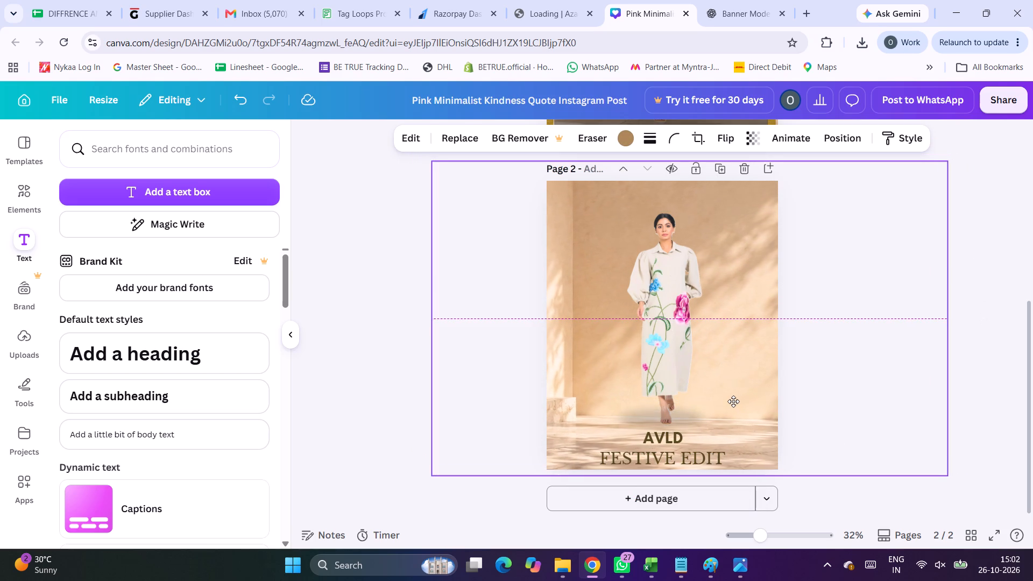
{"action": "left_click_drag", "start_coordinate": [733, 401], "coordinate": [732, 401]}
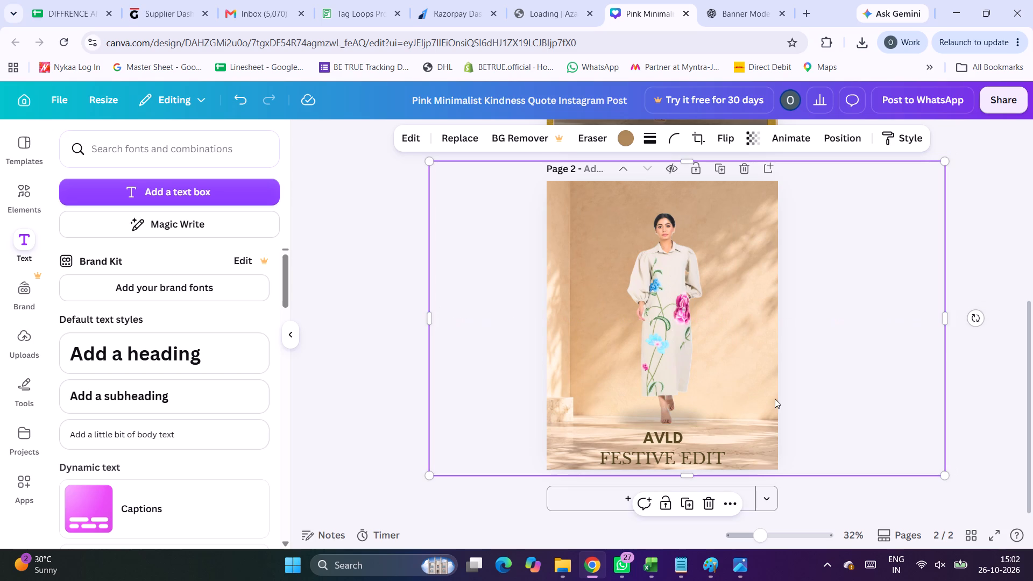
{"action": "left_click", "coordinate": [967, 380]}
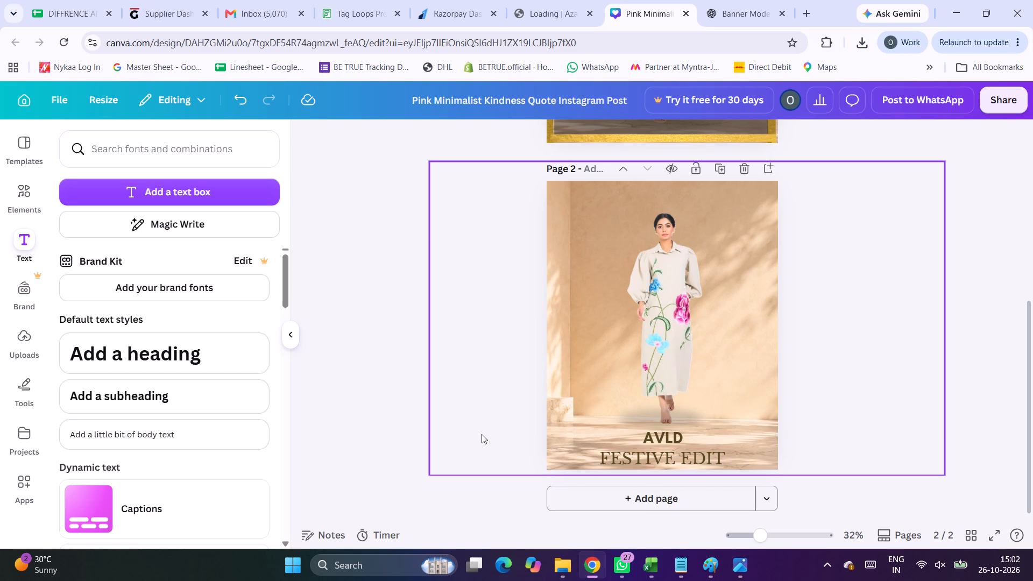
{"action": "left_click", "coordinate": [482, 434]}
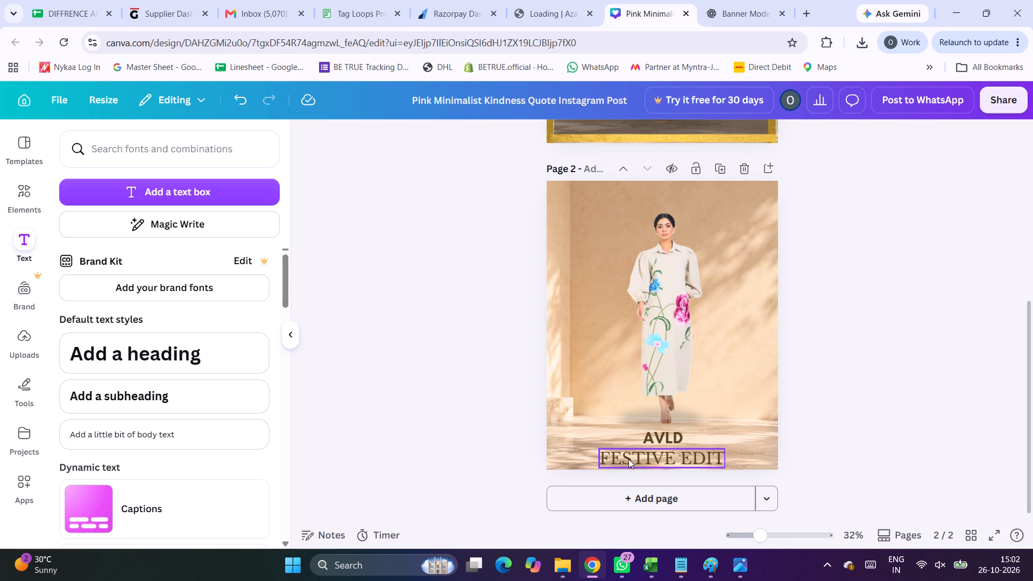
Select the AVLD and FESTIVE EDIT text lines together and adjust their position, keeping them centred below the model.
{"action": "left_click_drag", "start_coordinate": [590, 457], "coordinate": [621, 456]}
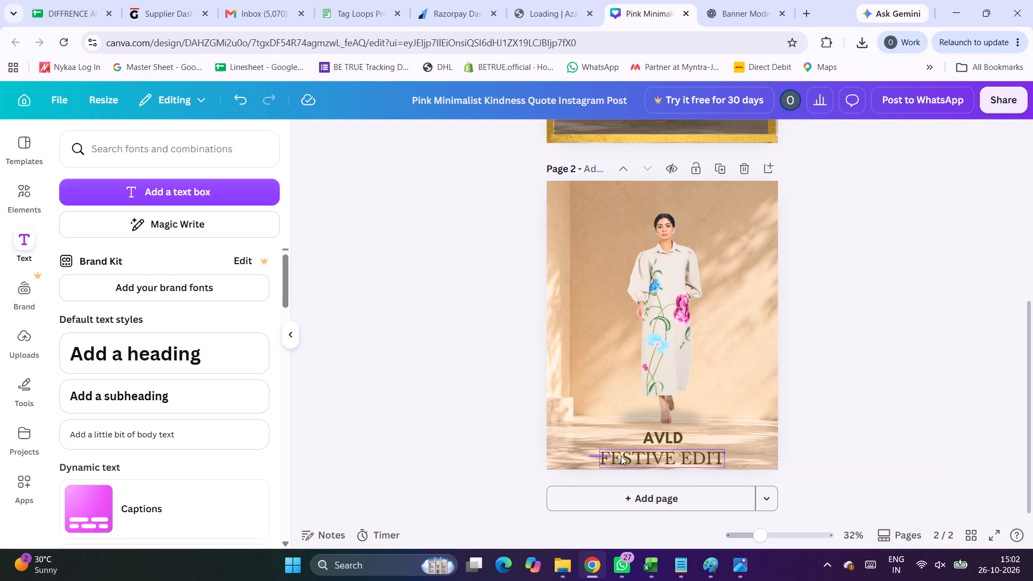
{"action": "left_click_drag", "start_coordinate": [621, 456], "coordinate": [646, 442]}
{"action": "left_click", "coordinate": [646, 442]}
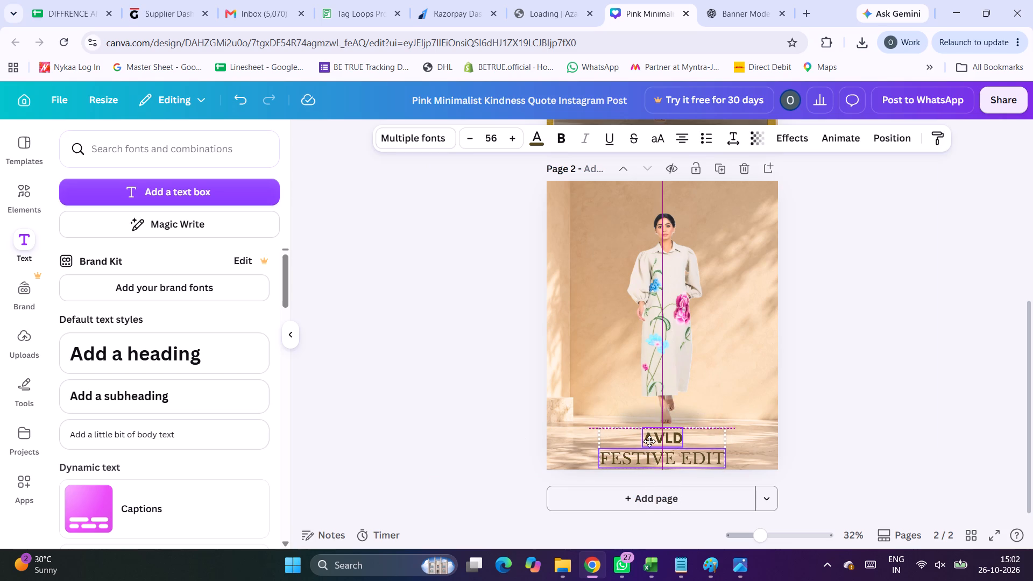
Deselect the AVLD and FESTIVE EDIT text lines on page 2.
{"action": "left_click", "coordinate": [963, 415]}
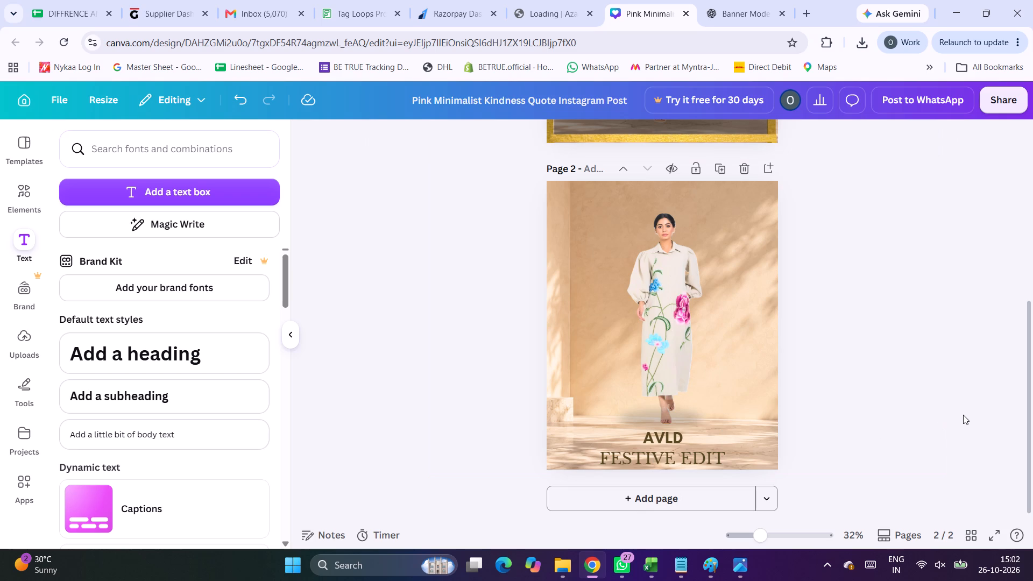
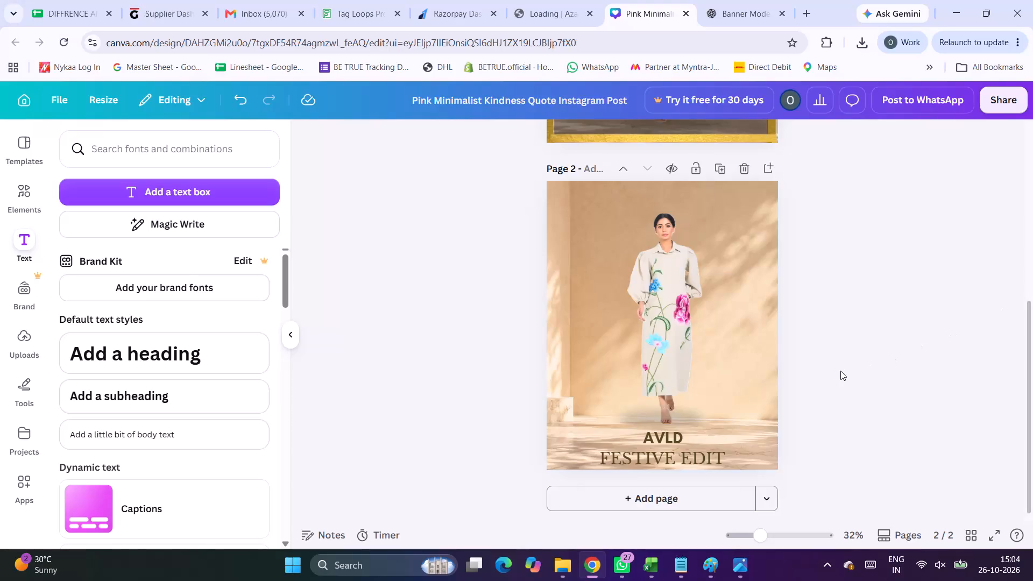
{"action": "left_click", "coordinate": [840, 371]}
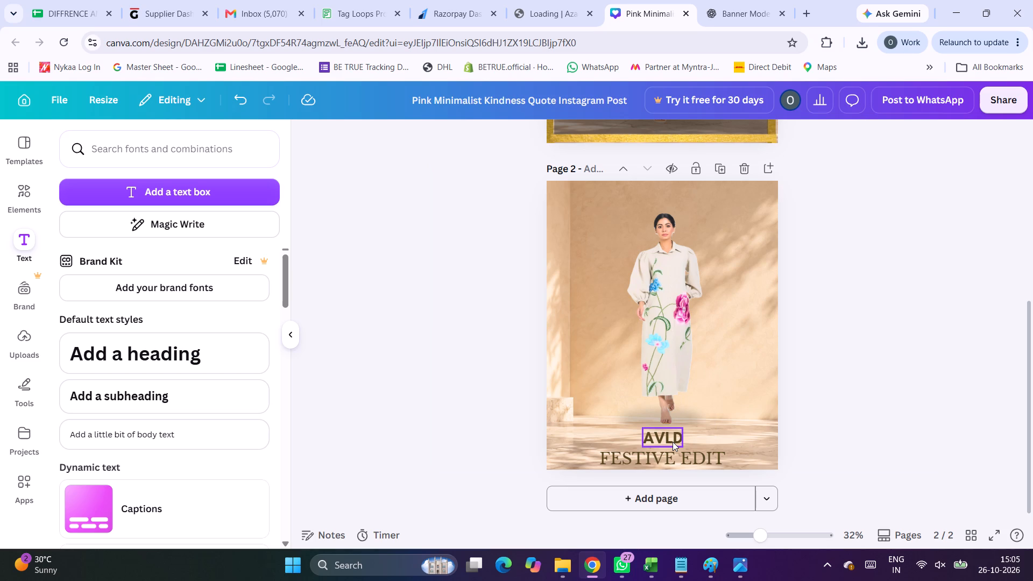
Move the FESTIVE EDIT text on page 1 slightly down over the model's dress, keeping it horizontally centred.
{"action": "left_click", "coordinate": [874, 419]}
{"action": "scroll", "coordinate": [927, 369], "scroll_direction": "up", "scroll_amount": 5}
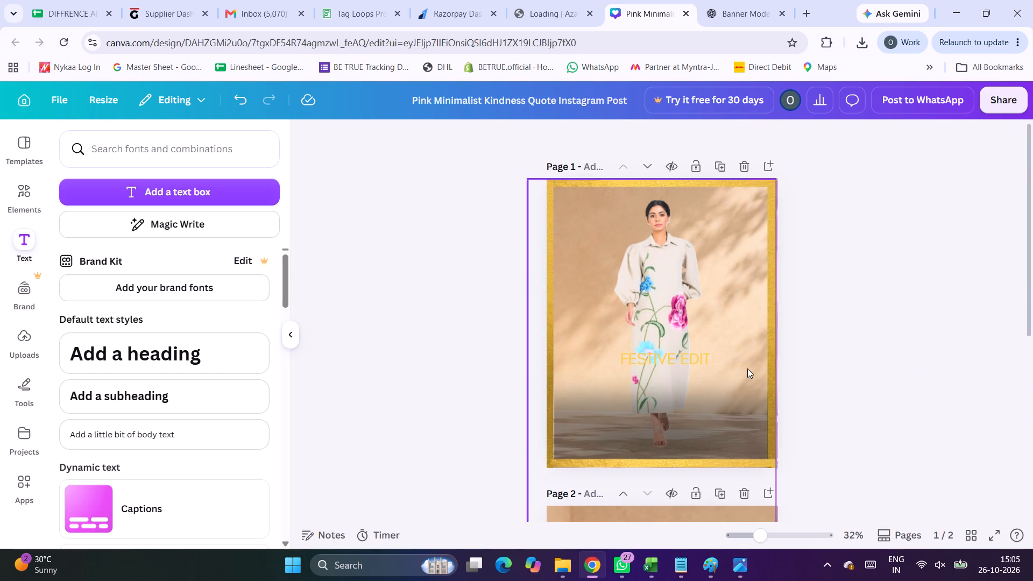
{"action": "left_click_drag", "start_coordinate": [704, 359], "coordinate": [702, 368]}
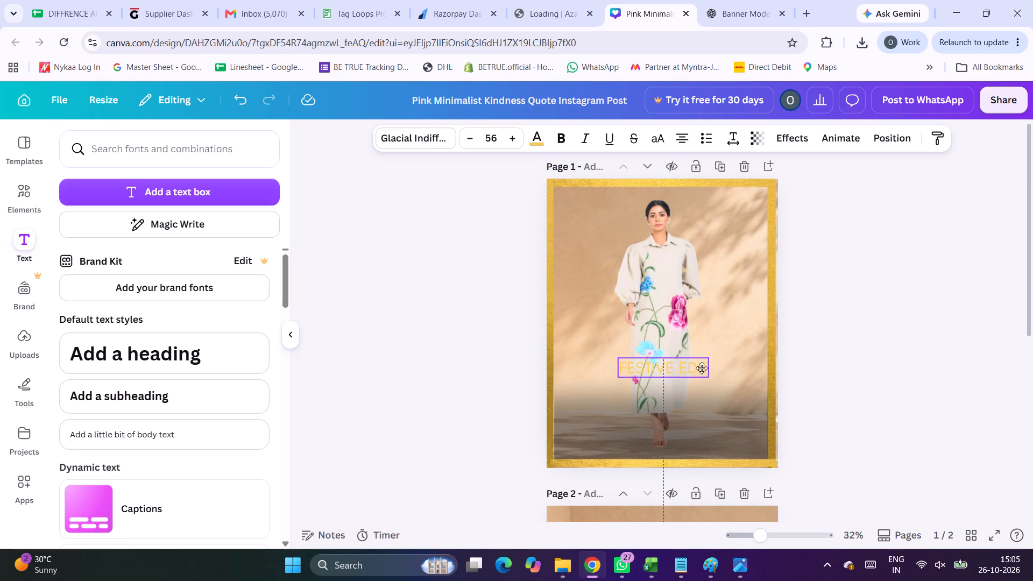
{"action": "left_click_drag", "start_coordinate": [702, 368], "coordinate": [702, 367]}
Make the FESTIVE EDIT text on page 1 bold and try dark brown, settling on the pink photo colour.
{"action": "triple_click", "coordinate": [674, 367]}
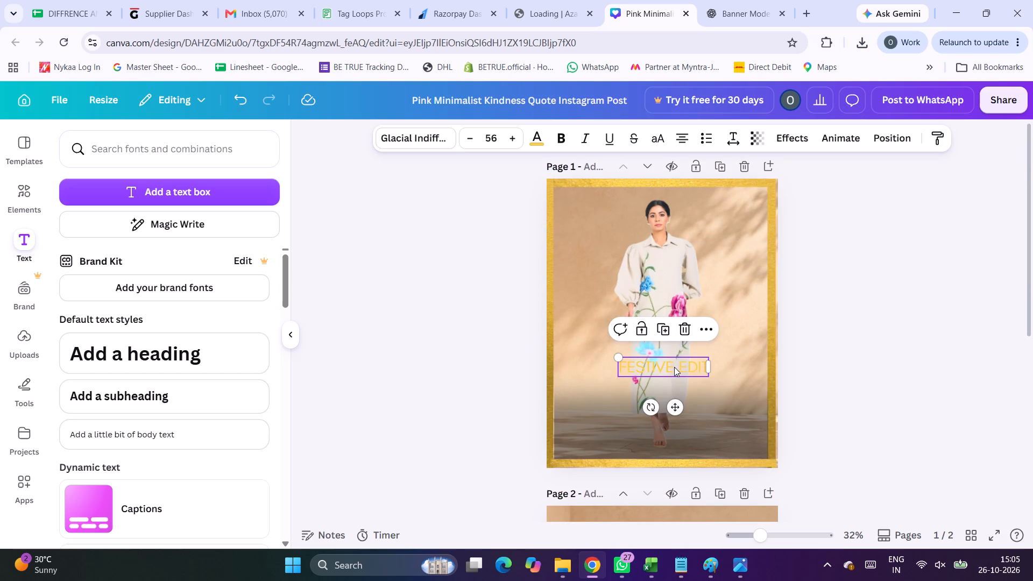
{"action": "left_click", "coordinate": [674, 367]}
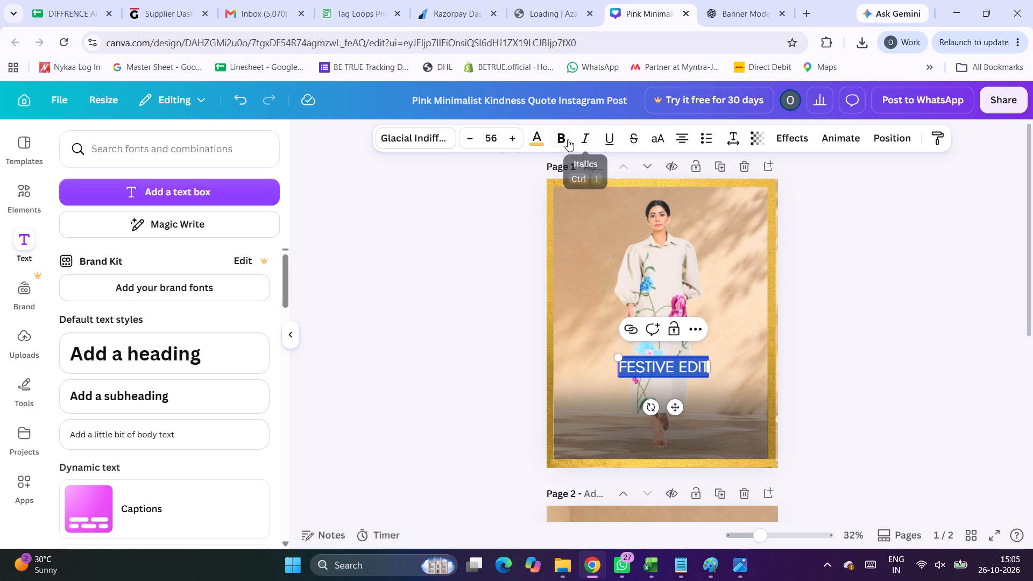
{"action": "left_click", "coordinate": [568, 139]}
{"action": "left_click", "coordinate": [534, 140]}
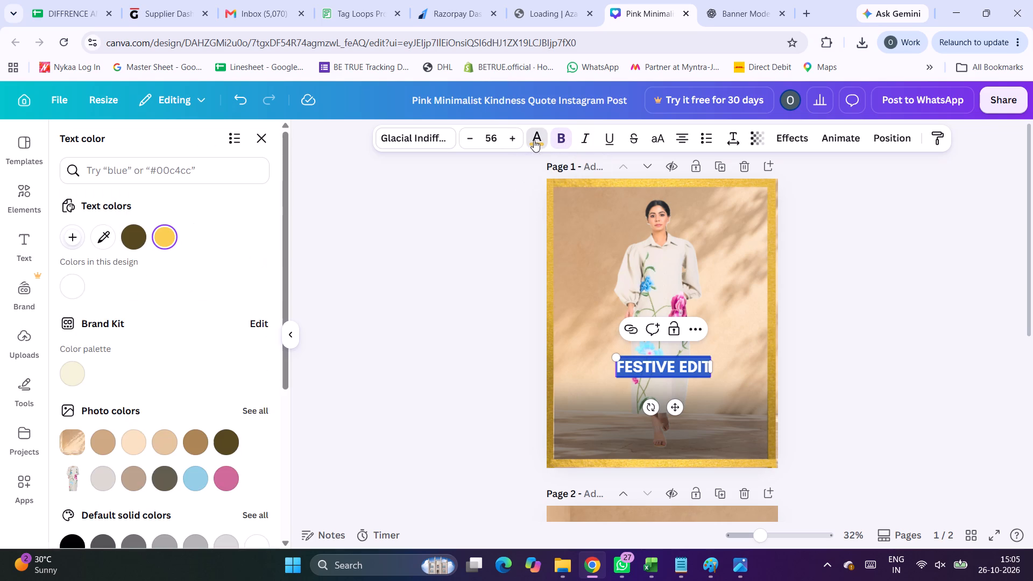
{"action": "left_click", "coordinate": [132, 239]}
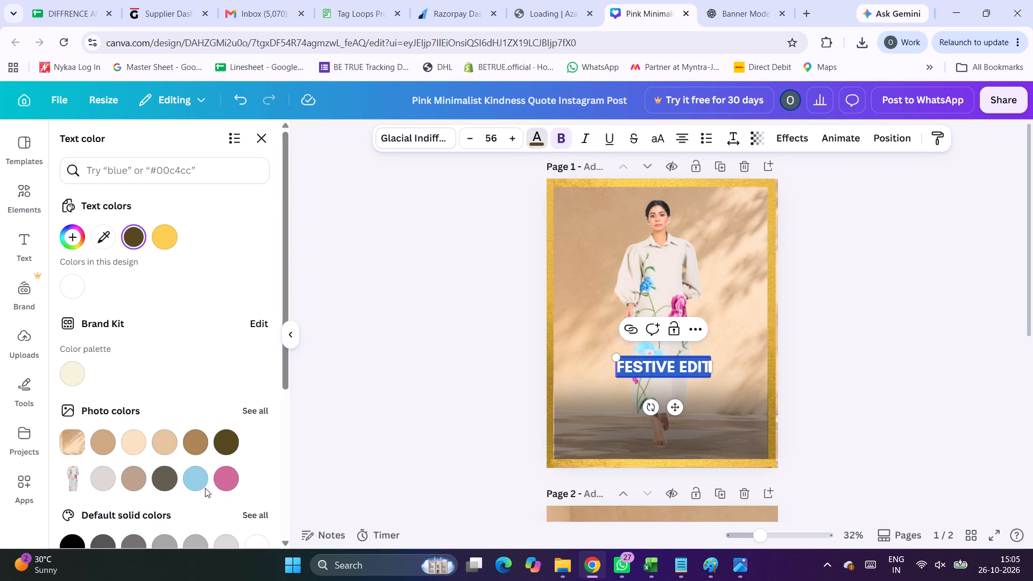
{"action": "left_click", "coordinate": [227, 481]}
{"action": "left_click", "coordinate": [809, 406]}
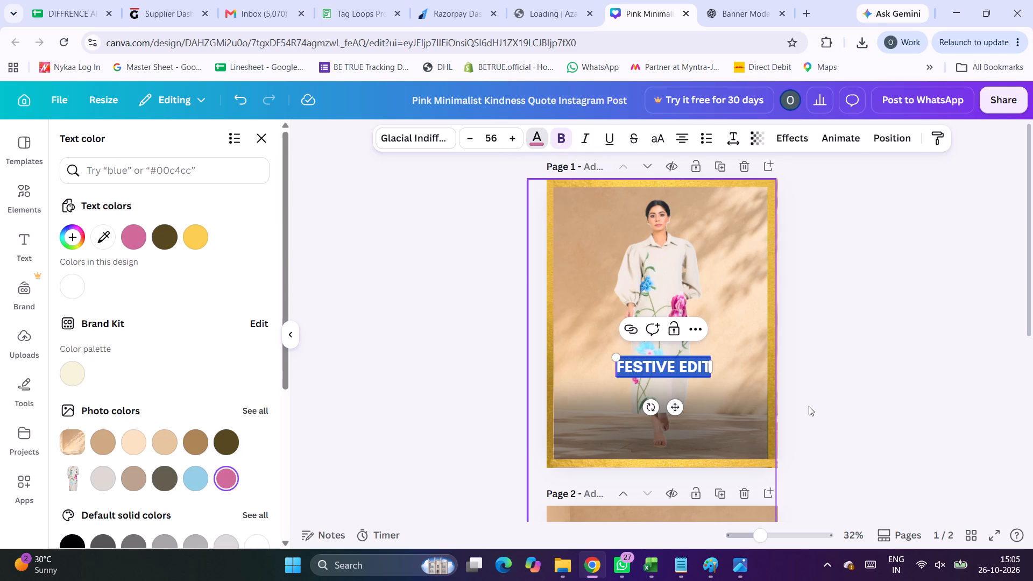
{"action": "double_click", "coordinate": [809, 406]}
Nudge the page 1 FESTIVE EDIT text slightly lower and recolour it with the gray orange photo colour #ab8554.
{"action": "left_click", "coordinate": [704, 365]}
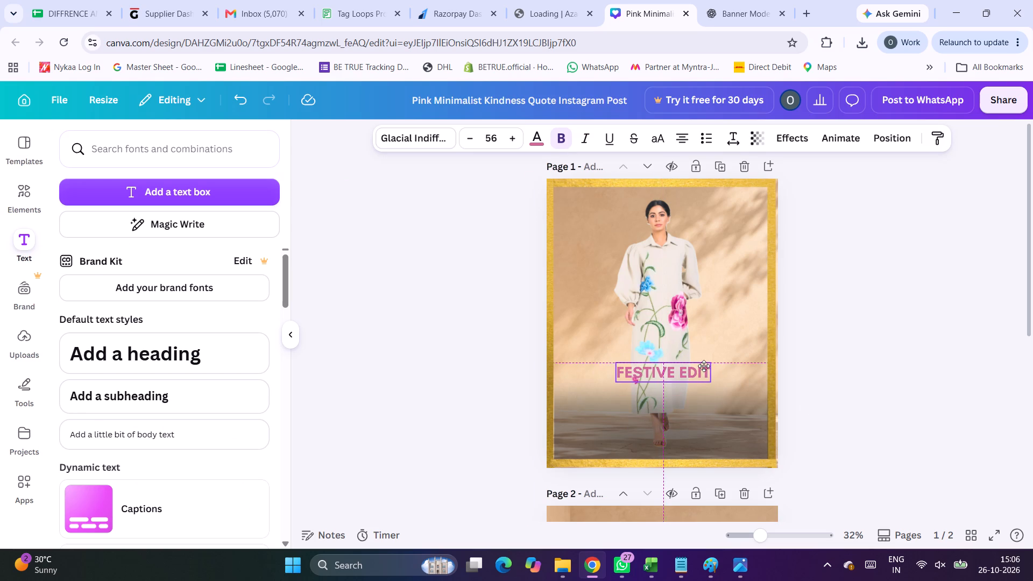
{"action": "triple_click", "coordinate": [682, 372]}
{"action": "left_click", "coordinate": [682, 372]}
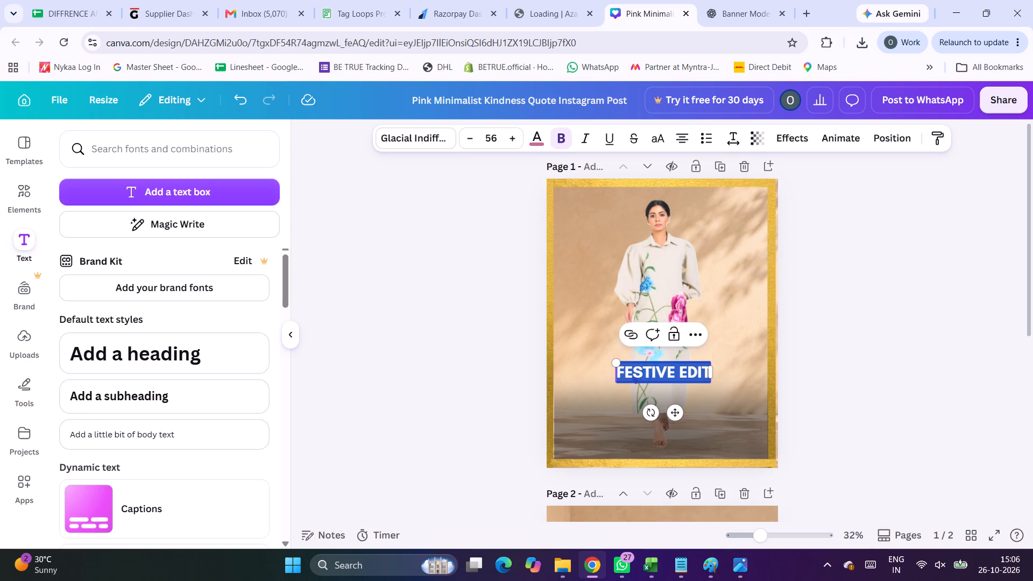
{"action": "left_click", "coordinate": [543, 146]}
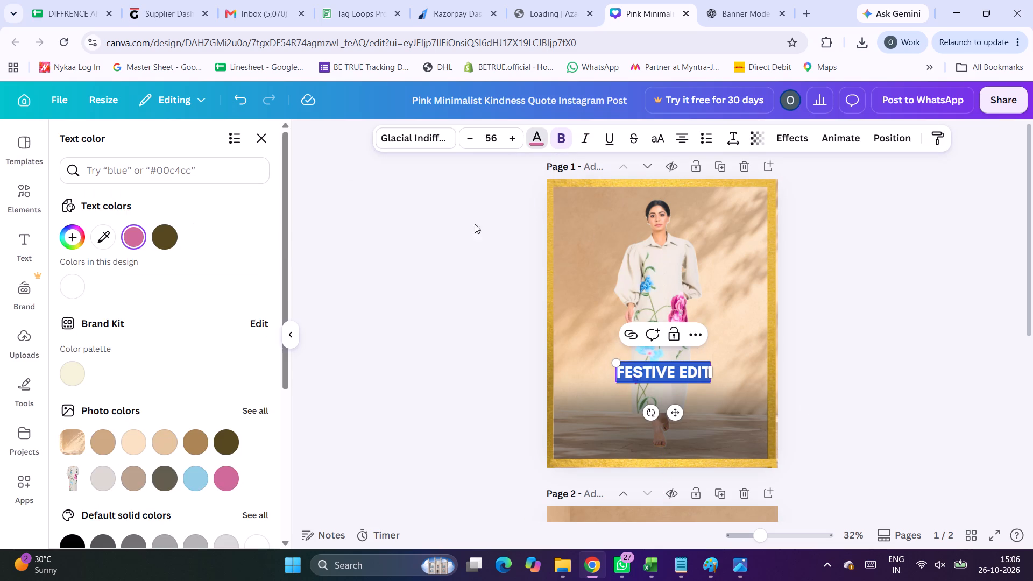
{"action": "left_click", "coordinate": [204, 437]}
{"action": "left_click", "coordinate": [390, 351]}
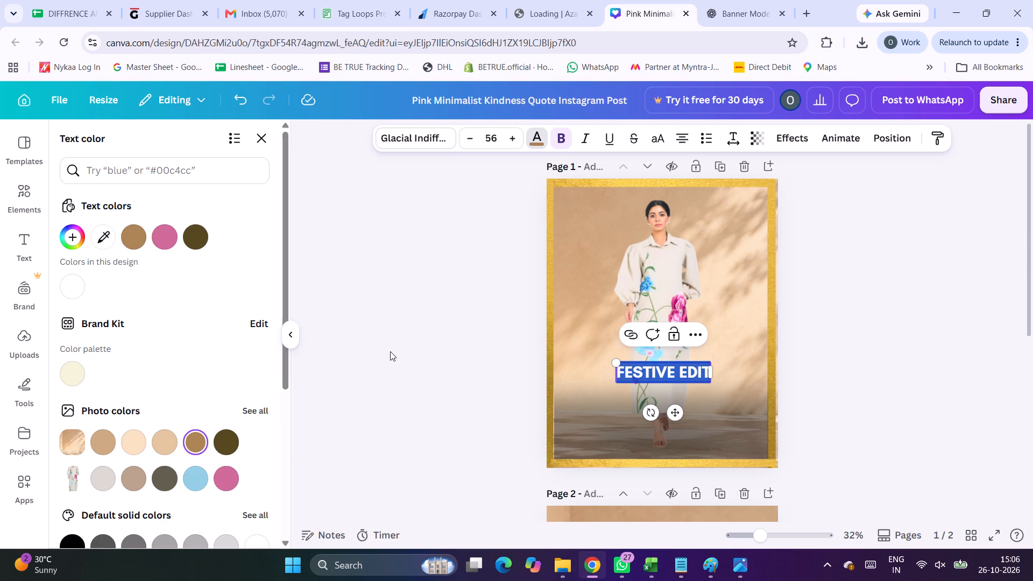
{"action": "left_click", "coordinate": [390, 351]}
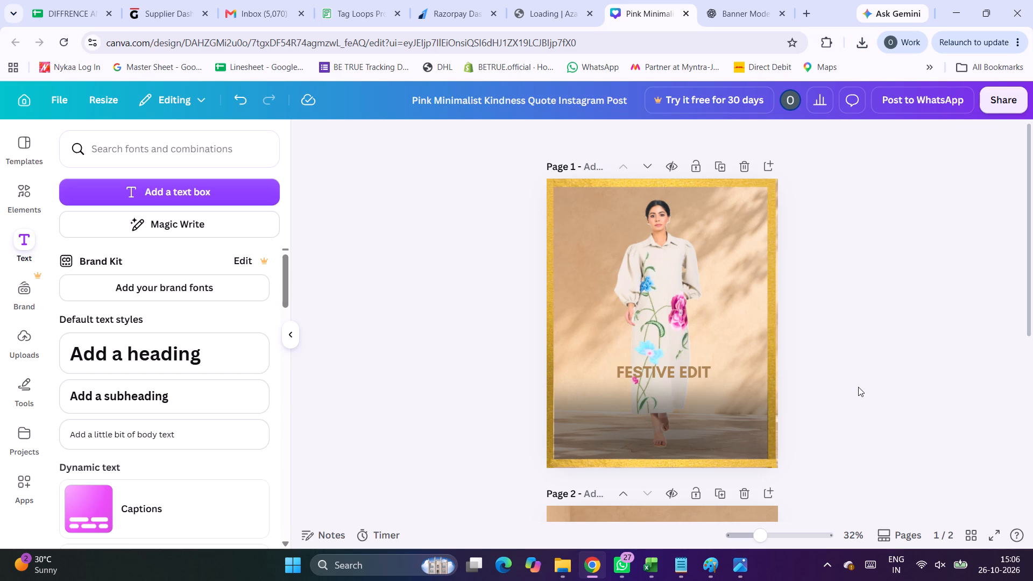
Select the whole FESTIVE EDIT text on page 1 again and open its text colour choices.
{"action": "left_click", "coordinate": [702, 374]}
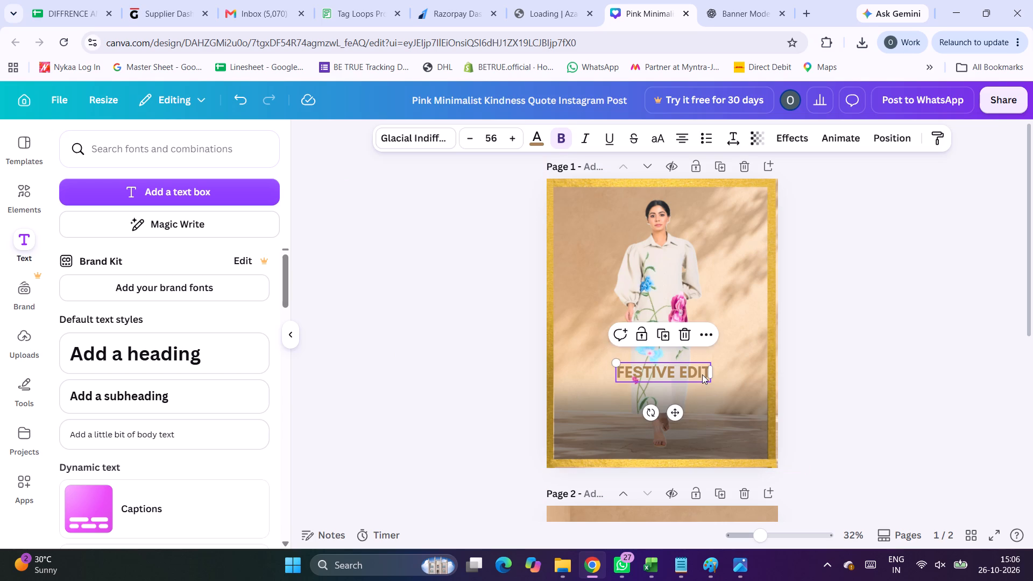
{"action": "left_click", "coordinate": [540, 139]}
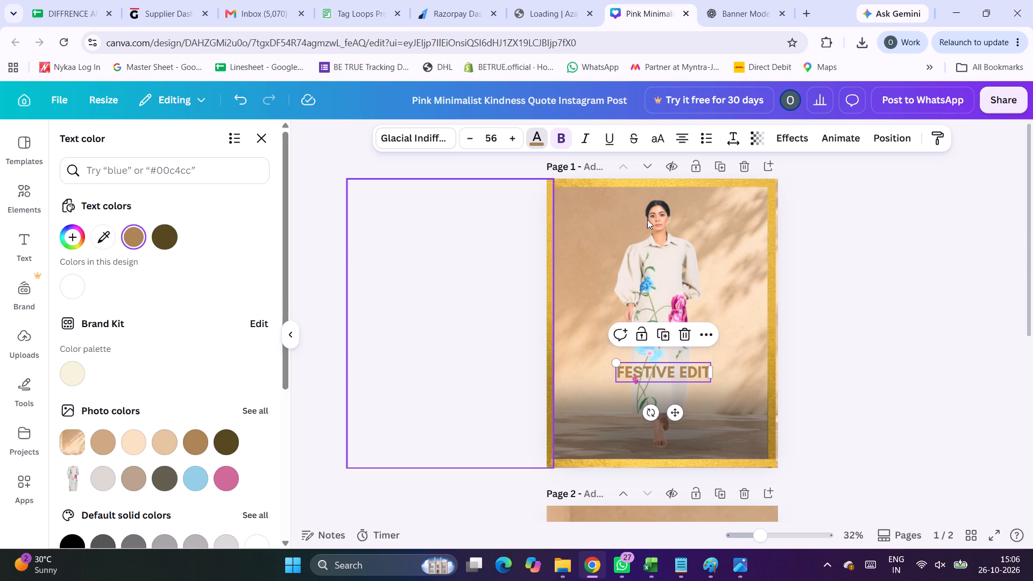
{"action": "triple_click", "coordinate": [679, 373]}
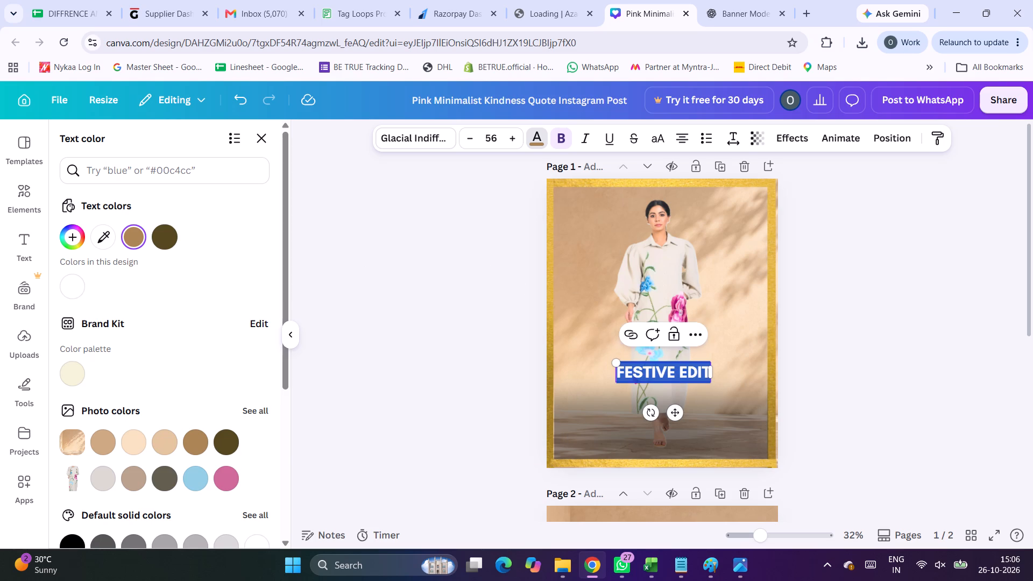
{"action": "left_click", "coordinate": [679, 373]}
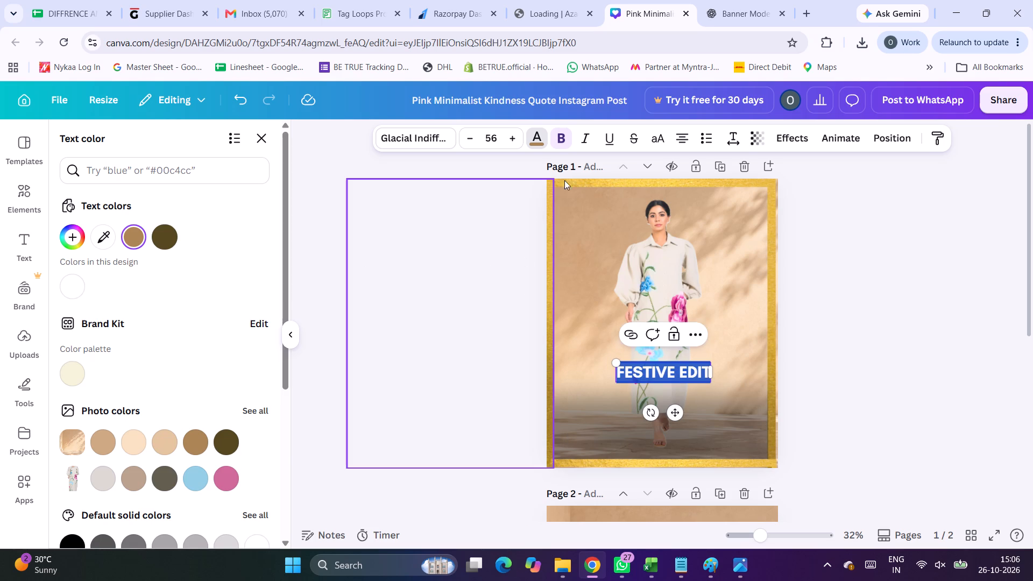
{"action": "left_click", "coordinate": [530, 135]}
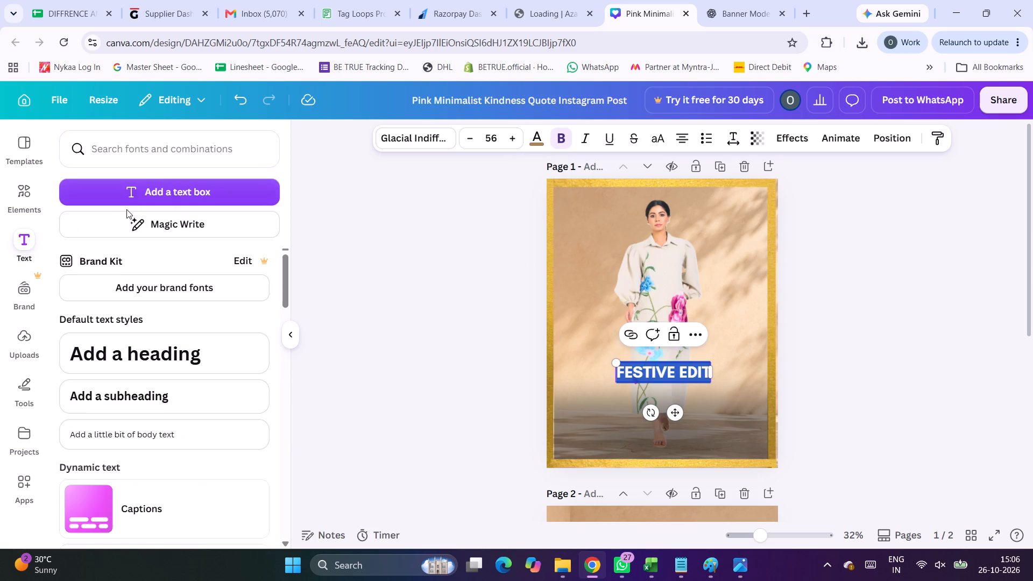
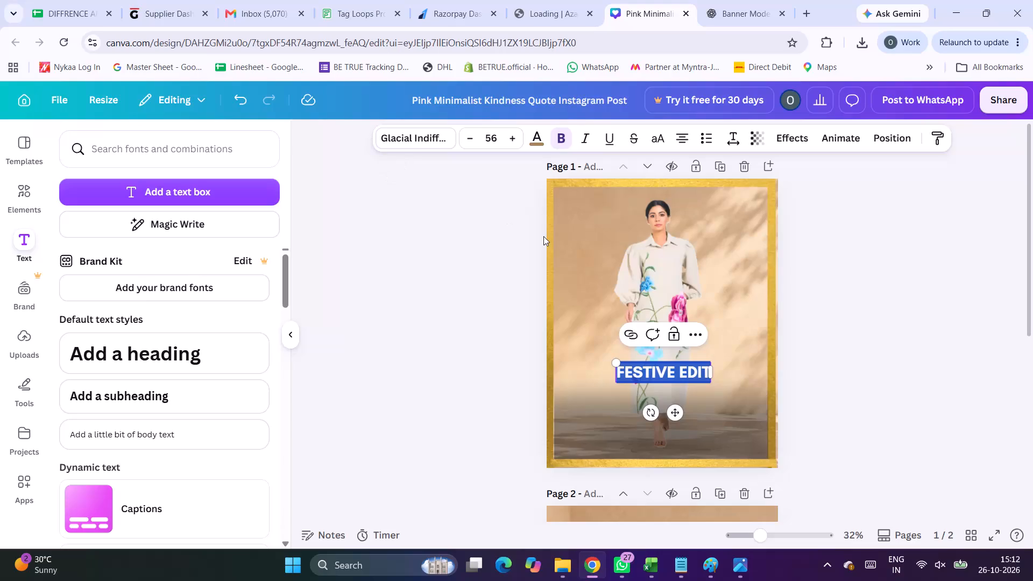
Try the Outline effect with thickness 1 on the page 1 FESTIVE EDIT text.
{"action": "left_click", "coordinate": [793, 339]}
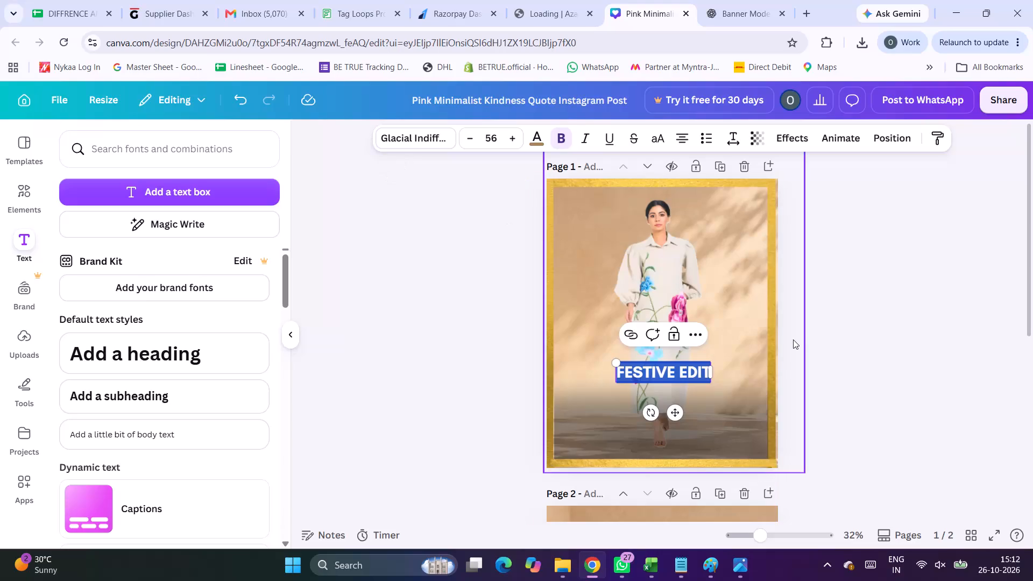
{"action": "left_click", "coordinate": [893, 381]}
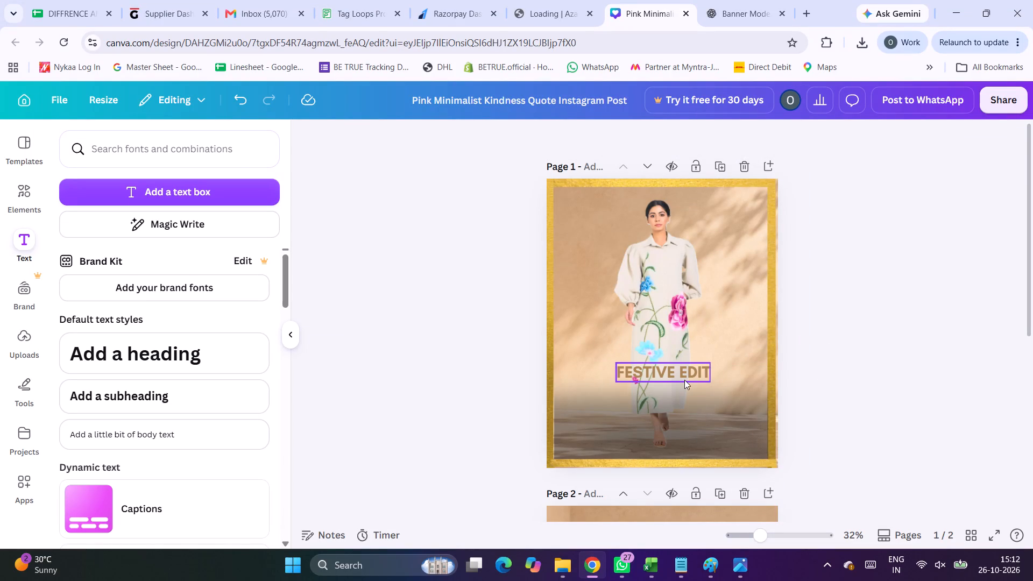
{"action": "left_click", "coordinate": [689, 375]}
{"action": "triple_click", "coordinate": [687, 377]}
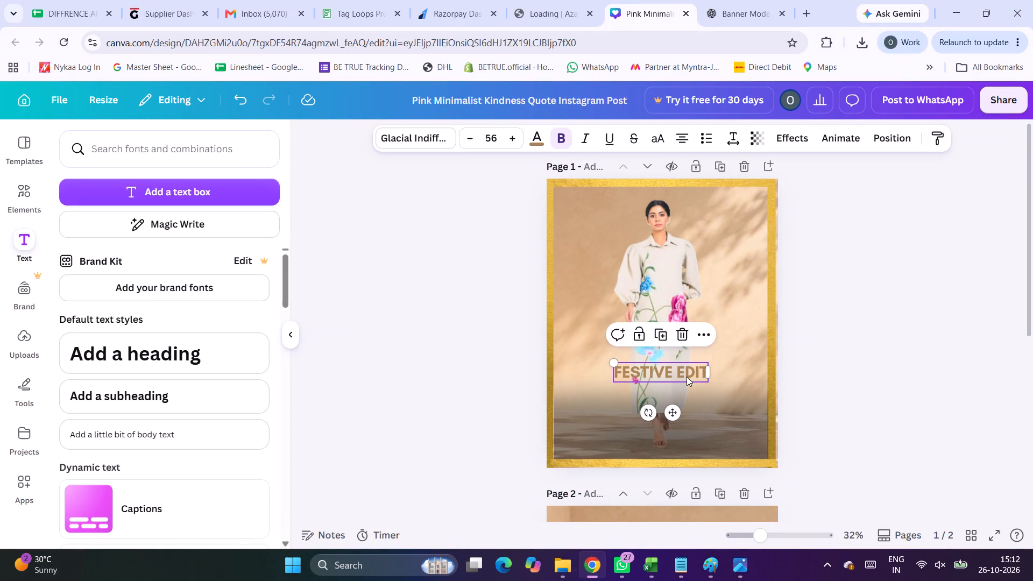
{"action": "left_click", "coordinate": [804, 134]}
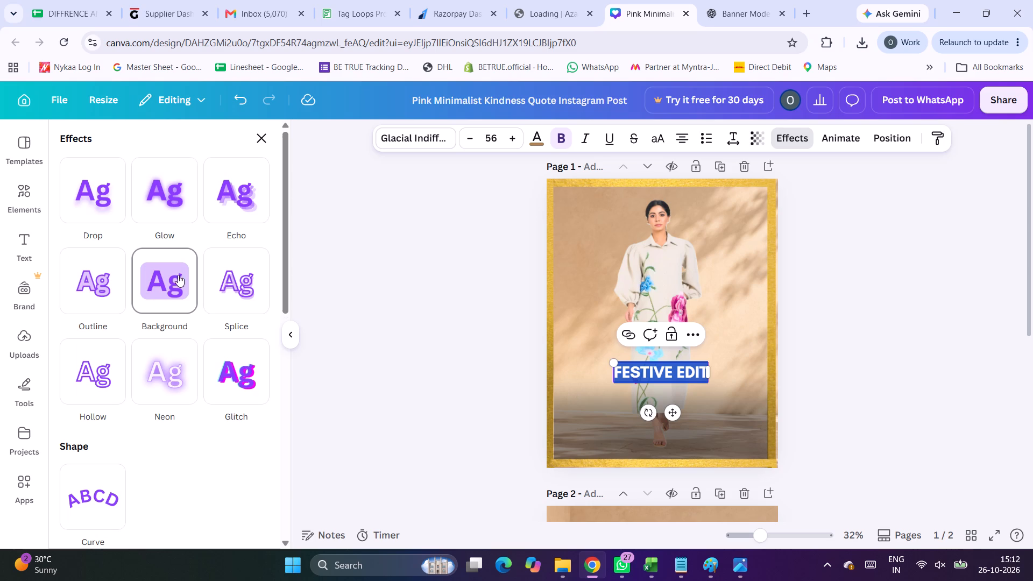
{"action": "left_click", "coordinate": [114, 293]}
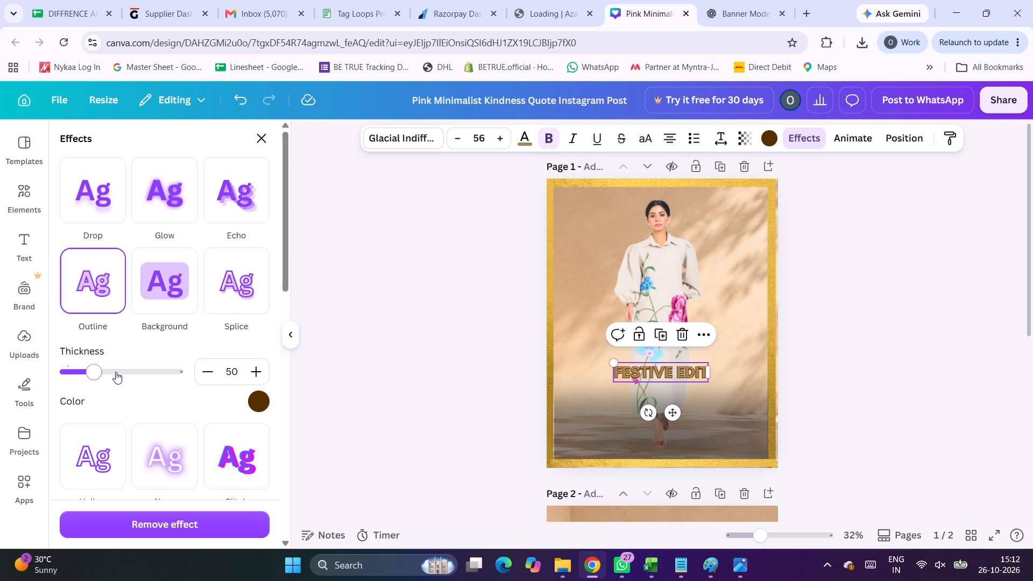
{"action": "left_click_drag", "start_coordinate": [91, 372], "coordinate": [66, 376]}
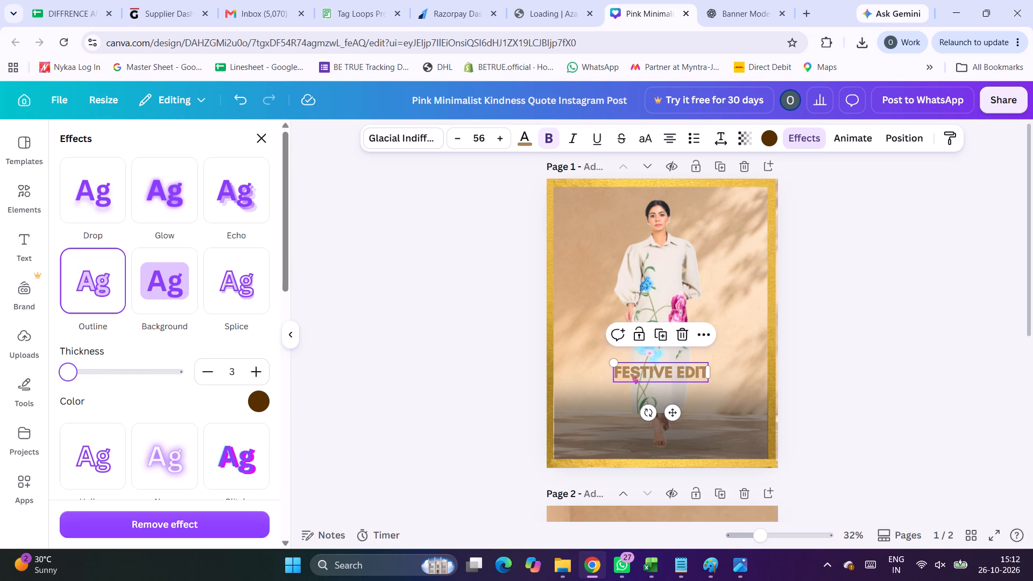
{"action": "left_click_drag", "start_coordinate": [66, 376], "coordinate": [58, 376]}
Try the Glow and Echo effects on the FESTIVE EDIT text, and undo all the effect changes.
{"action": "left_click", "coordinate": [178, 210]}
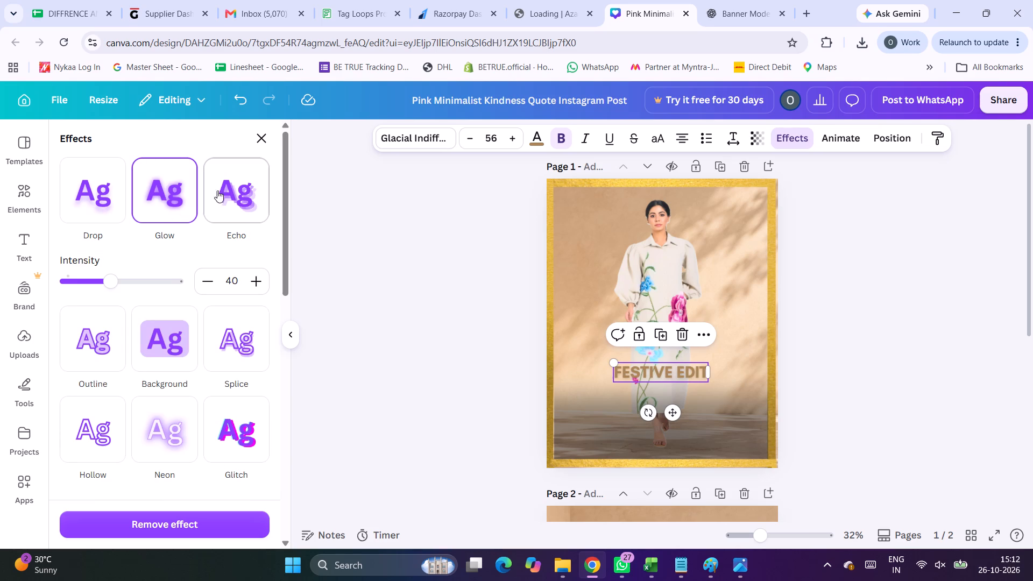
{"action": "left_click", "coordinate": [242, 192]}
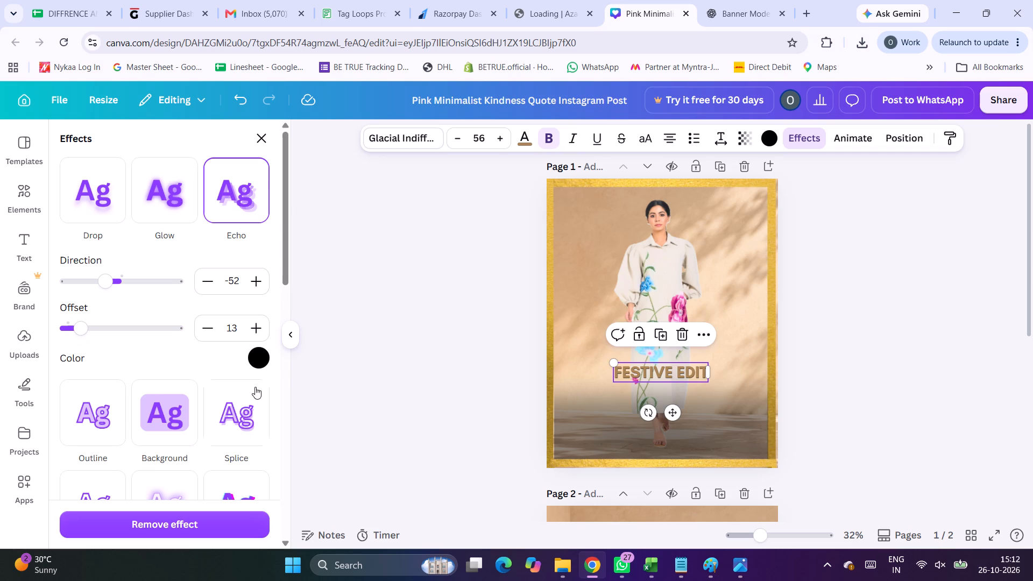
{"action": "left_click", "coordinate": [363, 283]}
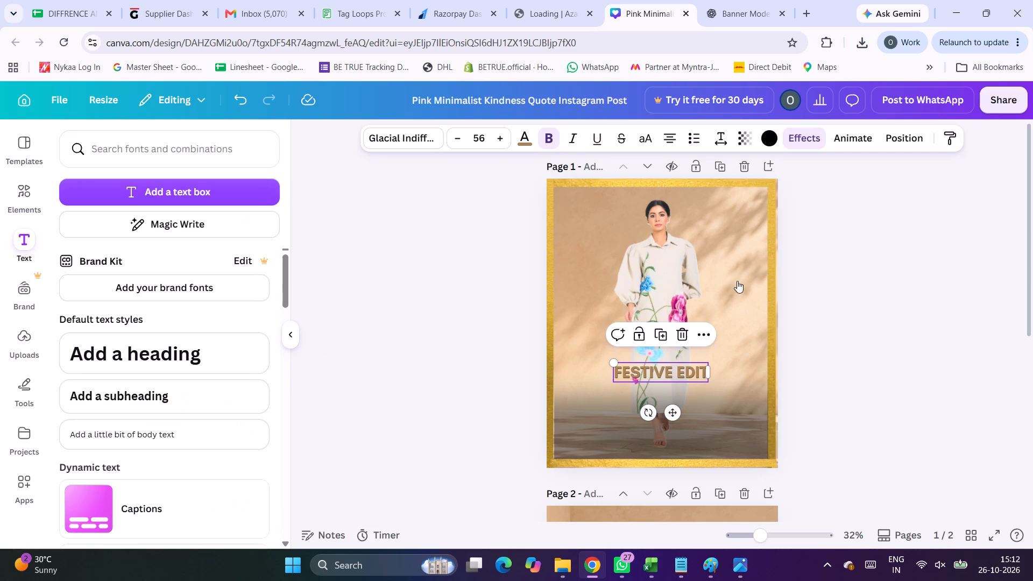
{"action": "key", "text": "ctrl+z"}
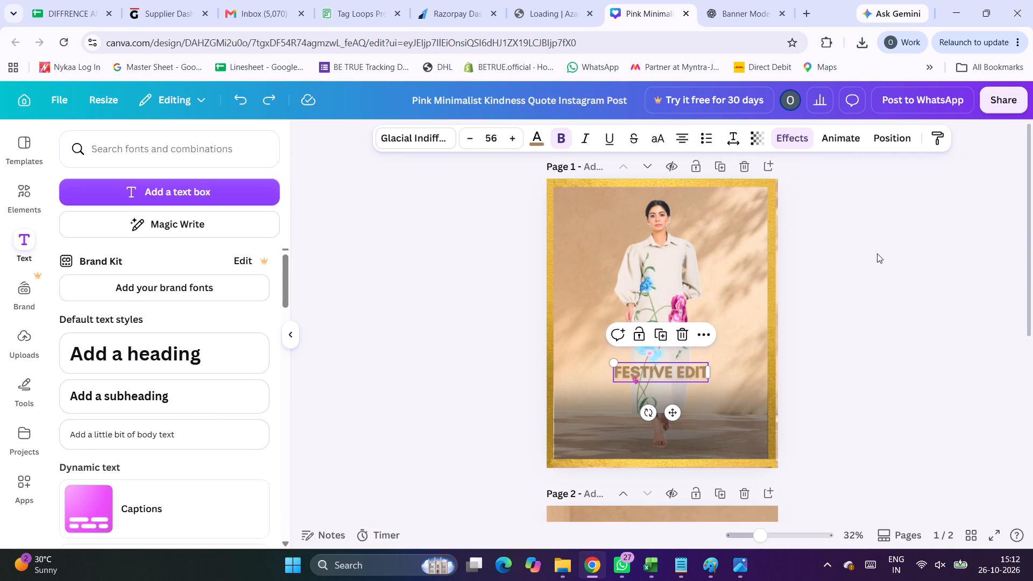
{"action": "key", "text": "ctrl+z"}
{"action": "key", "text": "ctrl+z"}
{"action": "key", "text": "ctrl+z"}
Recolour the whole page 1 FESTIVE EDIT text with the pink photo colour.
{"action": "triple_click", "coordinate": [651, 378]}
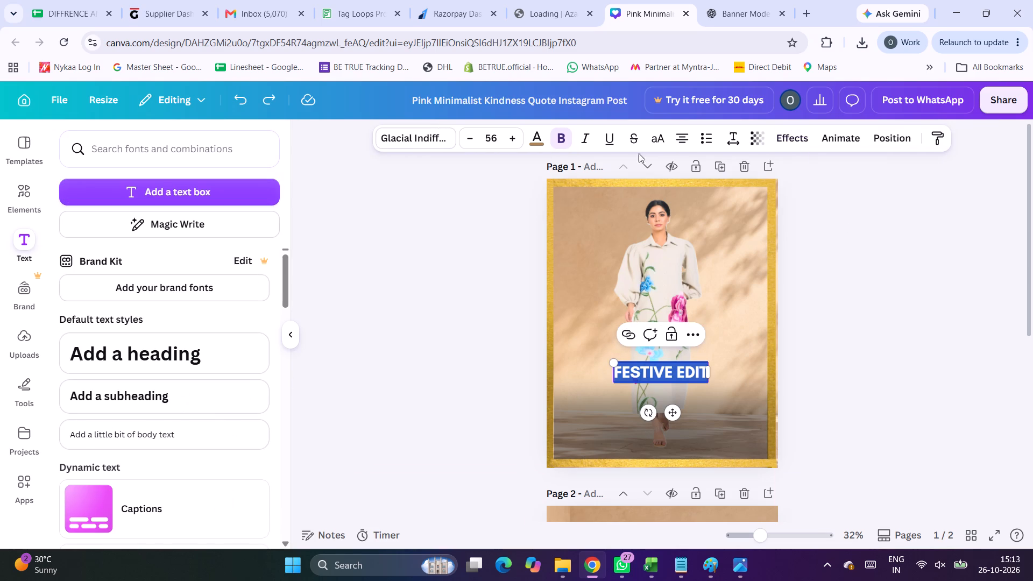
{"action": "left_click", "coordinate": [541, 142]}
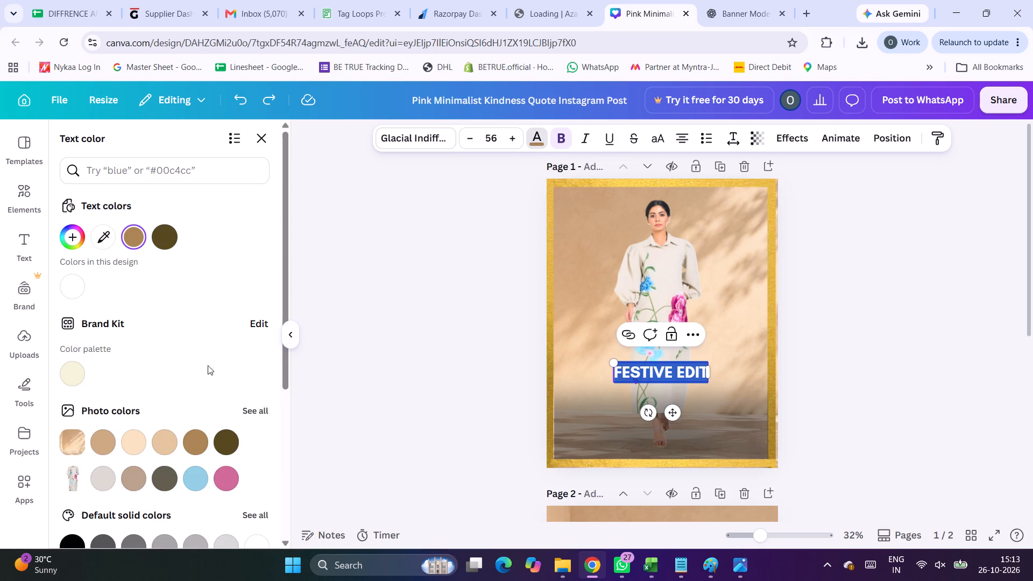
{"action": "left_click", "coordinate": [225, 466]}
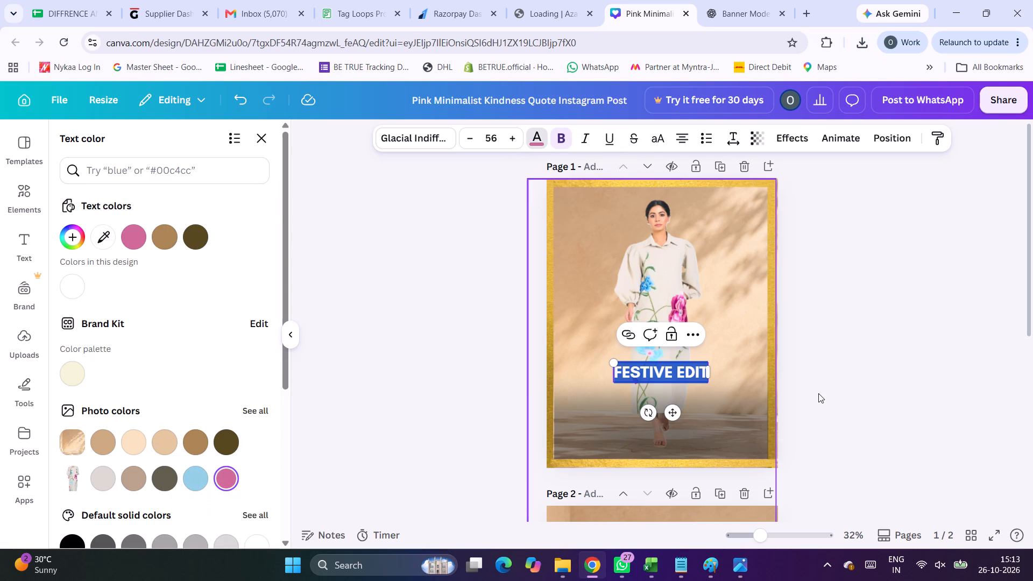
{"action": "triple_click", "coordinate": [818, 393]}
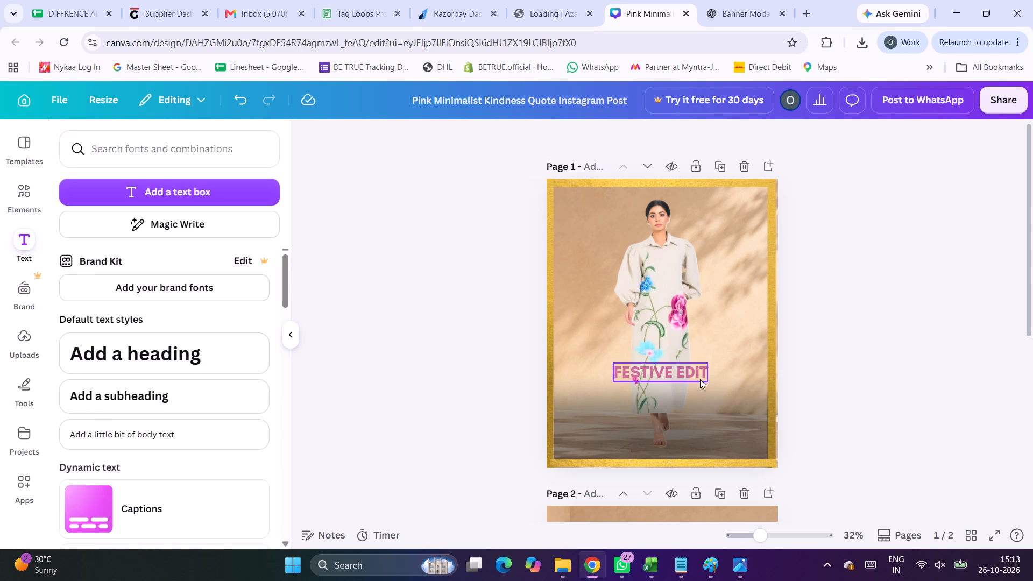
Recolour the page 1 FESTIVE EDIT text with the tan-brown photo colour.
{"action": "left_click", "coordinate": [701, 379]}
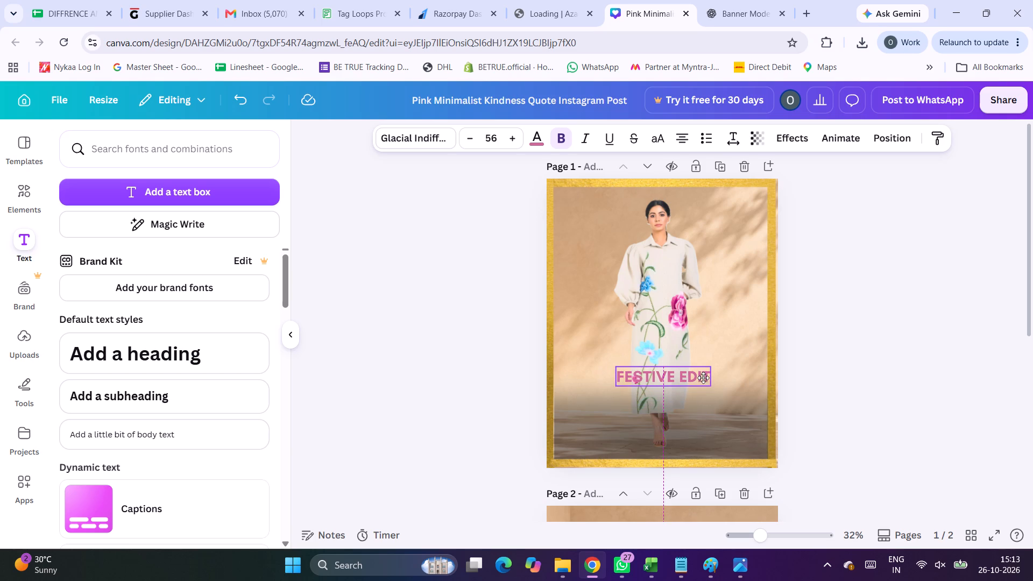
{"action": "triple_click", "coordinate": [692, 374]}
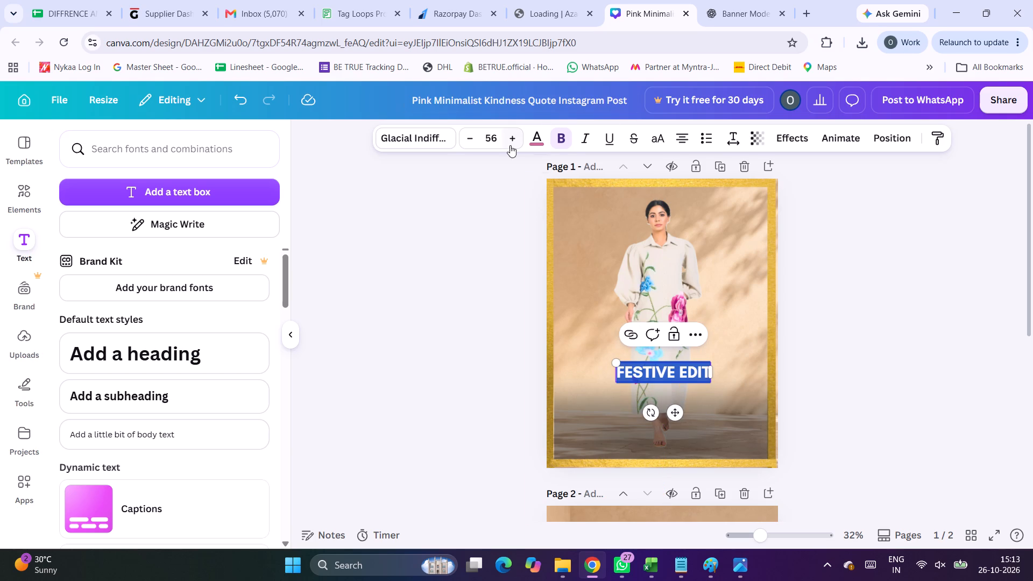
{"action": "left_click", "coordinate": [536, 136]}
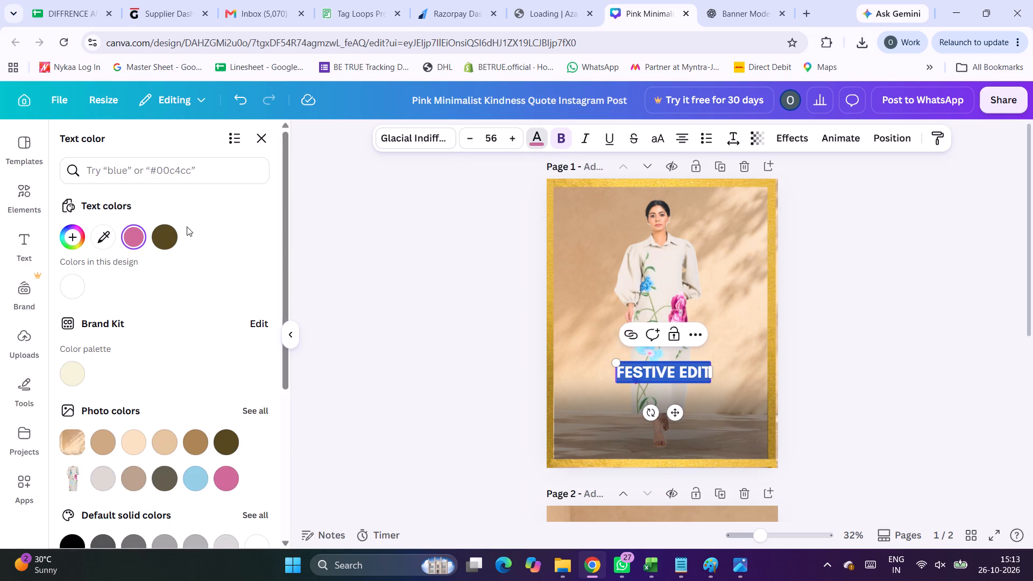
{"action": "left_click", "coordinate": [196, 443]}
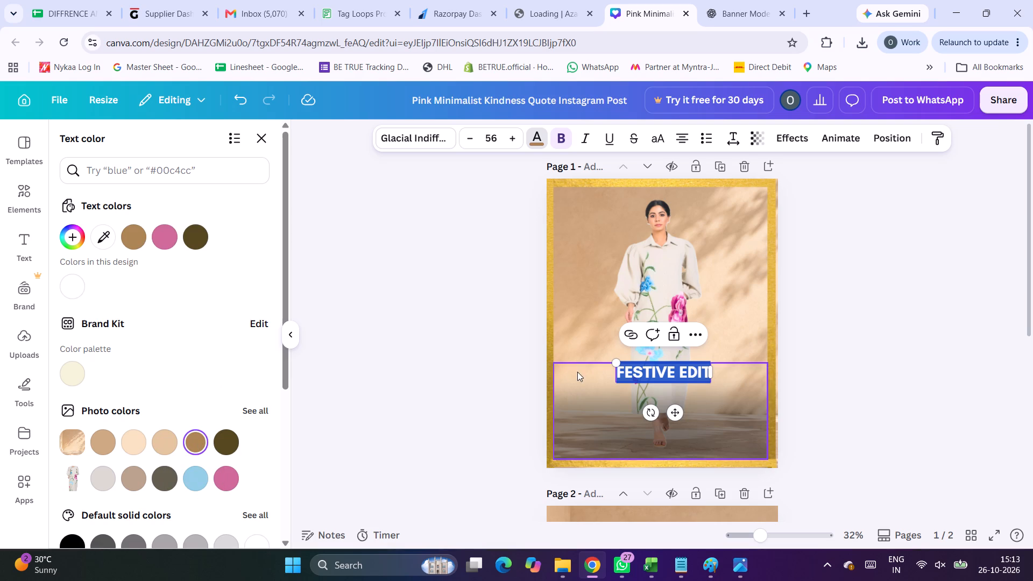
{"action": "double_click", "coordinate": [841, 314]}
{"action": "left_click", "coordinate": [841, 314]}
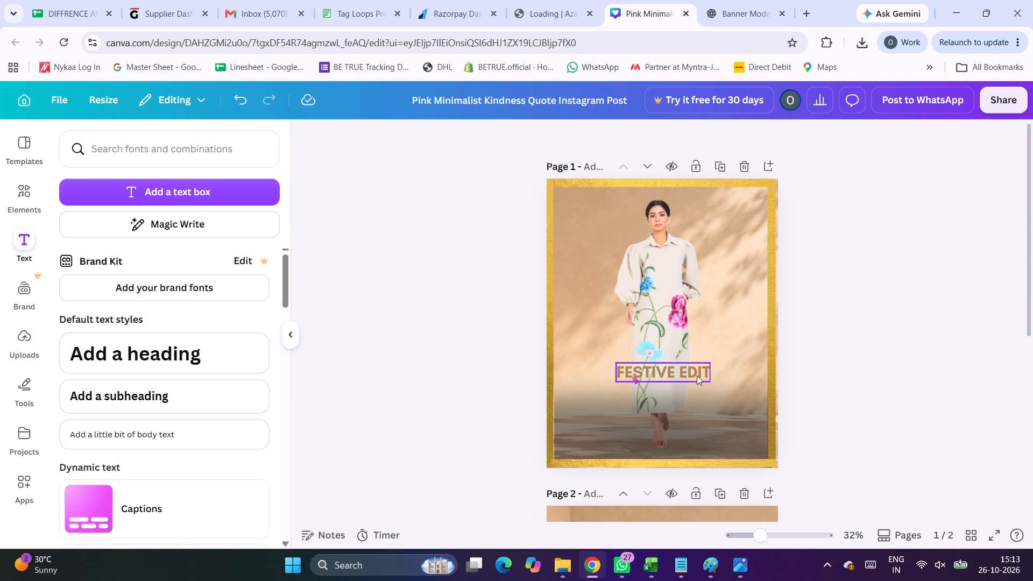
Try the purple-to-gold gradient on the page 1 FESTIVE EDIT text, settling on the default black-to-gold gradient.
{"action": "left_click", "coordinate": [695, 375]}
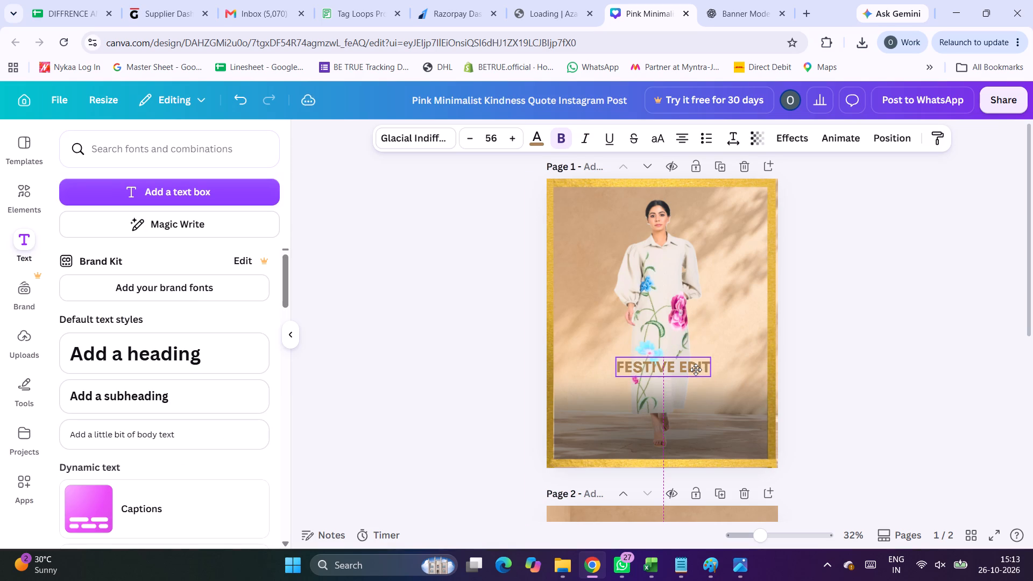
{"action": "triple_click", "coordinate": [696, 371]}
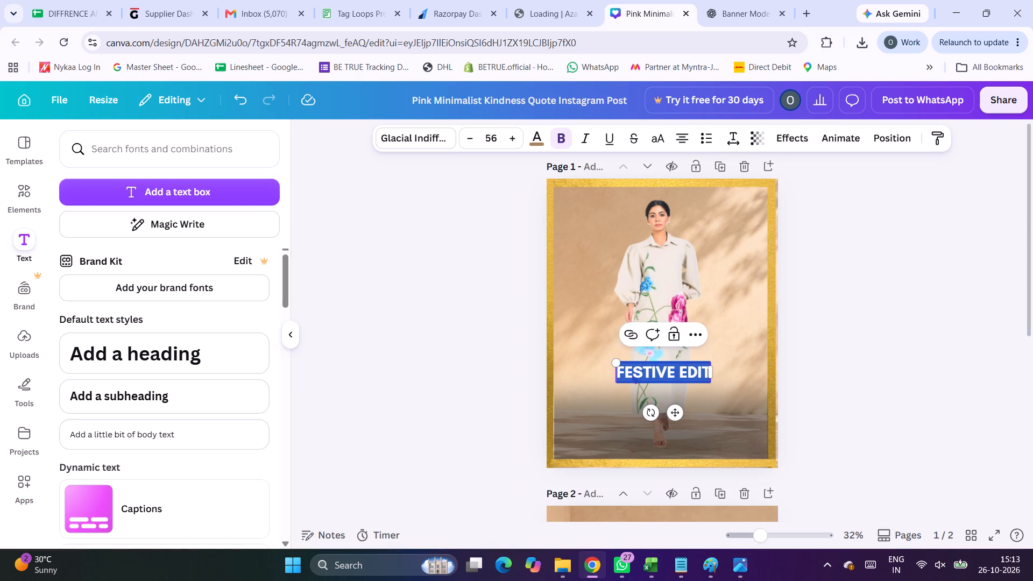
{"action": "left_click", "coordinate": [529, 142]}
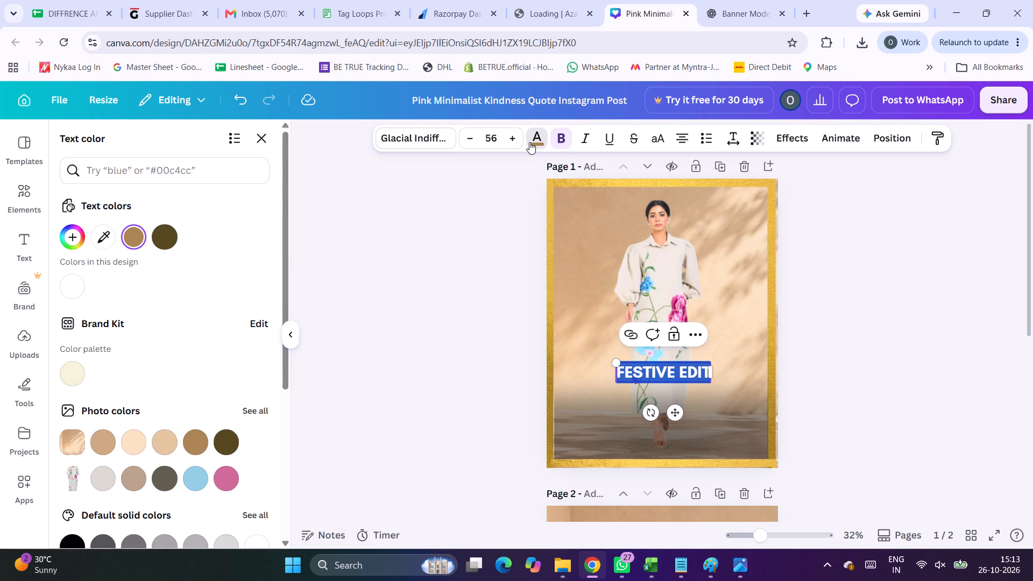
{"action": "scroll", "coordinate": [159, 401], "scroll_direction": "down", "scroll_amount": 2}
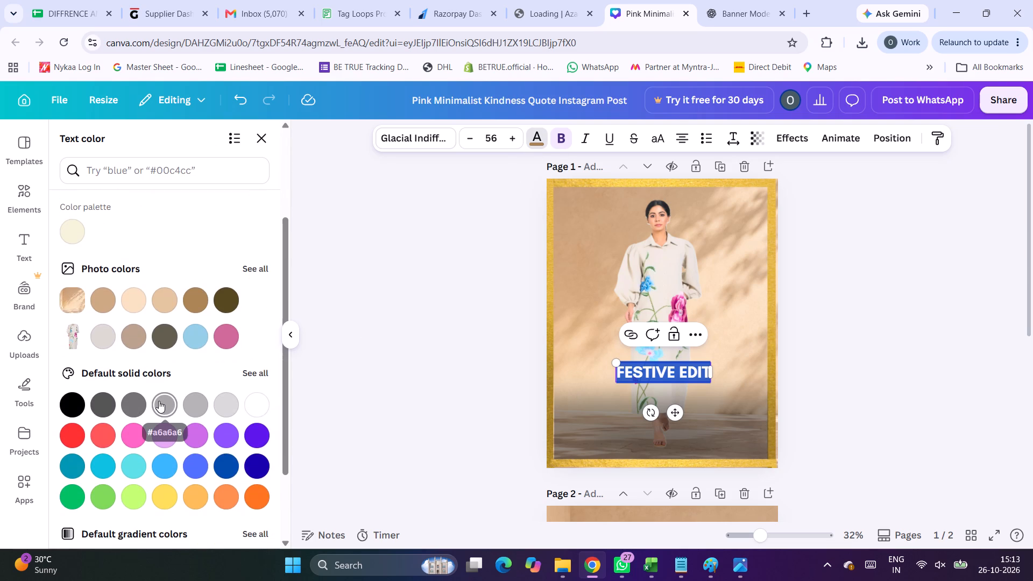
{"action": "scroll", "coordinate": [159, 401], "scroll_direction": "down", "scroll_amount": 2}
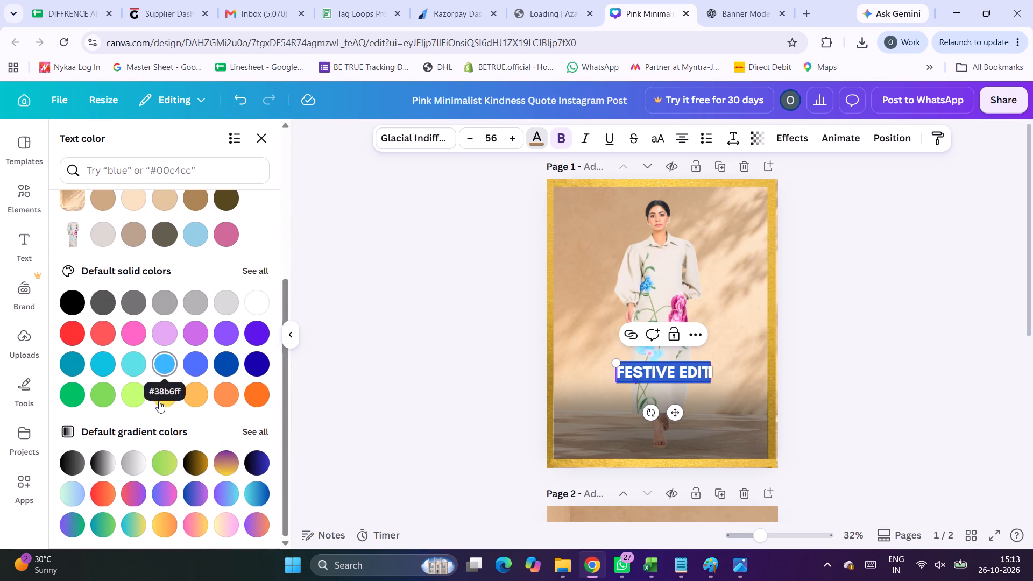
{"action": "left_click", "coordinate": [220, 460]}
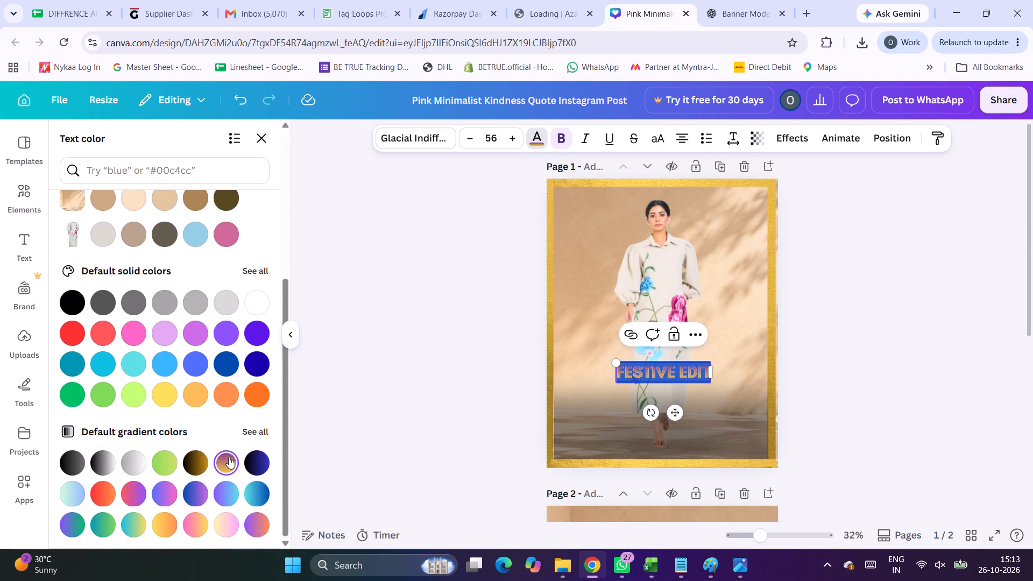
{"action": "left_click", "coordinate": [192, 461]}
{"action": "left_click", "coordinate": [807, 323]}
{"action": "left_click", "coordinate": [807, 323]}
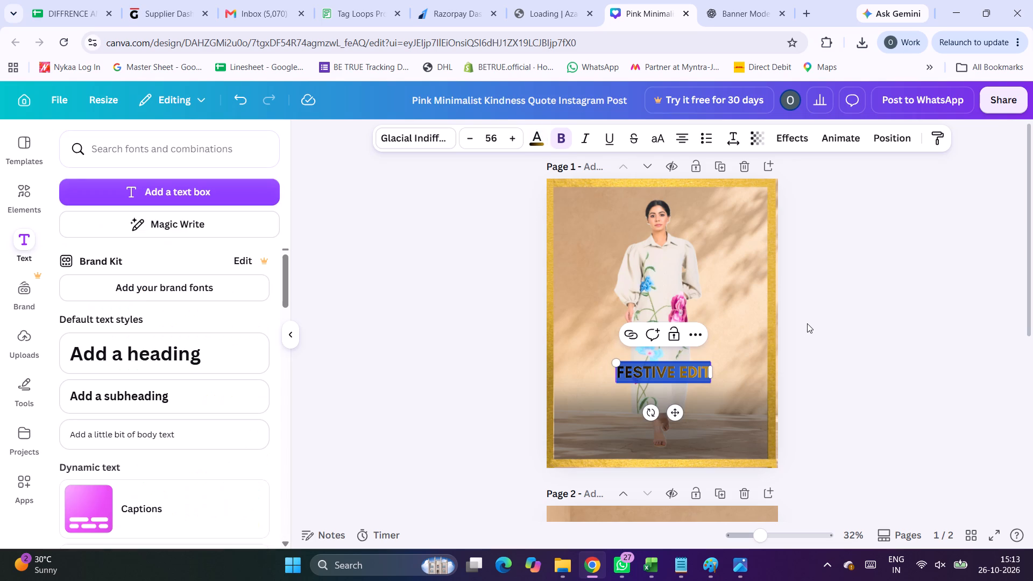
Move the FESTIVE EDIT text down over the dark fade near the model's feet on page 1, keeping it horizontally centred.
{"action": "left_click_drag", "start_coordinate": [691, 372], "coordinate": [691, 384]}
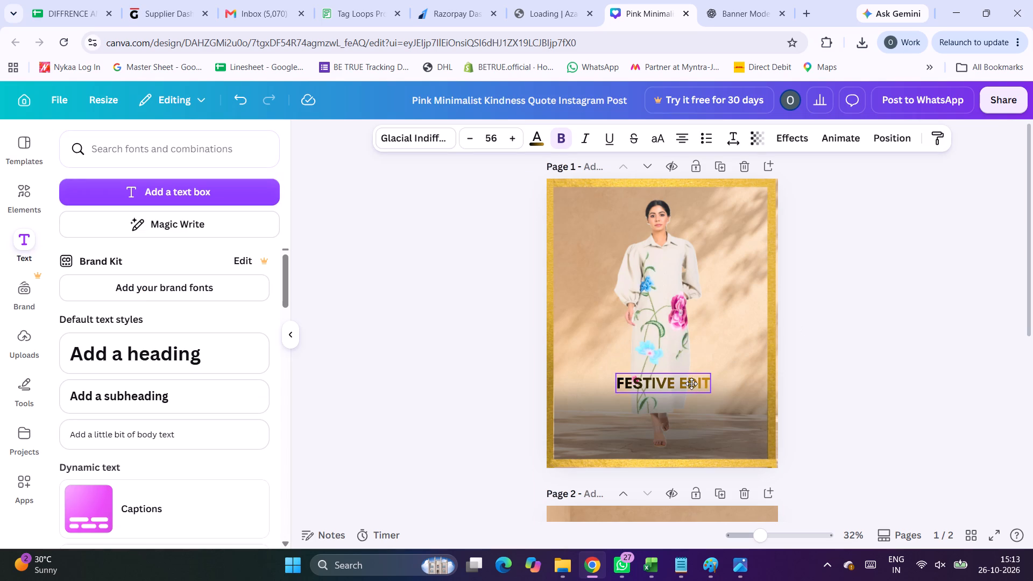
{"action": "left_click_drag", "start_coordinate": [691, 384], "coordinate": [692, 366]}
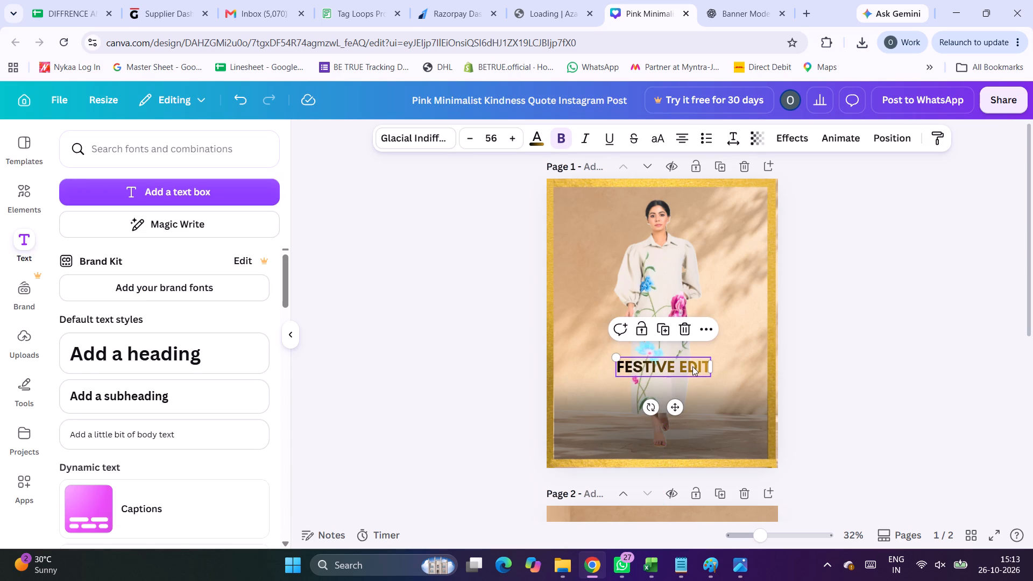
{"action": "triple_click", "coordinate": [683, 369]}
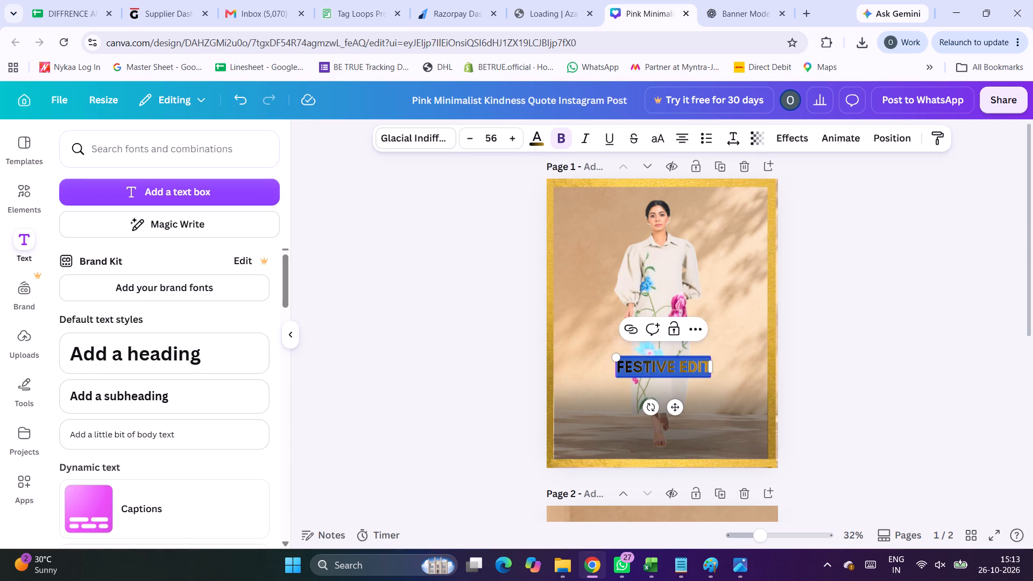
{"action": "left_click_drag", "start_coordinate": [675, 405], "coordinate": [674, 452]}
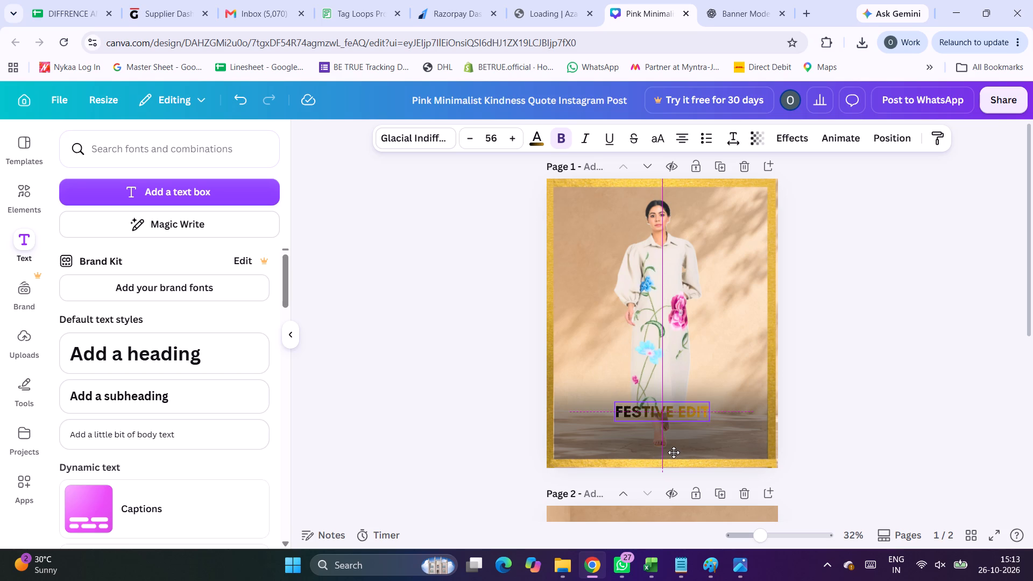
{"action": "left_click_drag", "start_coordinate": [674, 452], "coordinate": [674, 462]}
{"action": "left_click", "coordinate": [851, 390]}
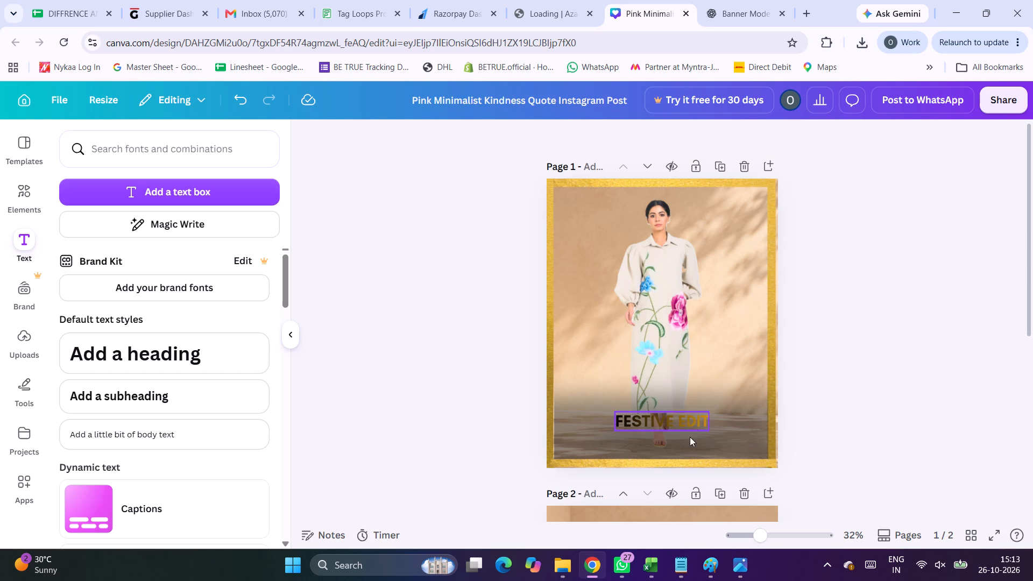
{"action": "left_click_drag", "start_coordinate": [696, 423], "coordinate": [698, 428]}
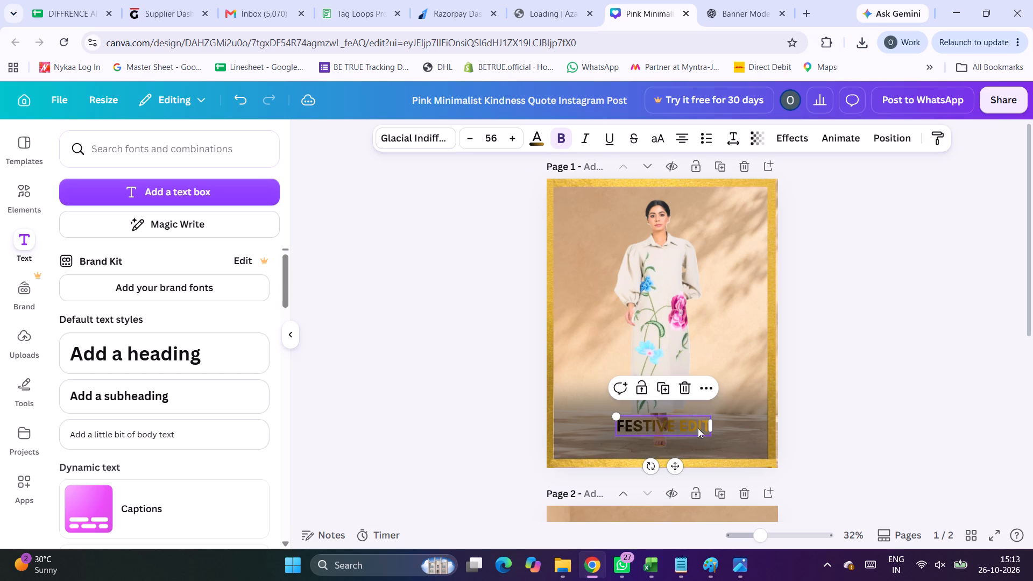
Recolour the whole page 1 FESTIVE EDIT text with the yellow-gold sampled from the photo's gold frame using the colour picker.
{"action": "triple_click", "coordinate": [678, 429]}
{"action": "left_click", "coordinate": [678, 429]}
{"action": "left_click", "coordinate": [541, 145]}
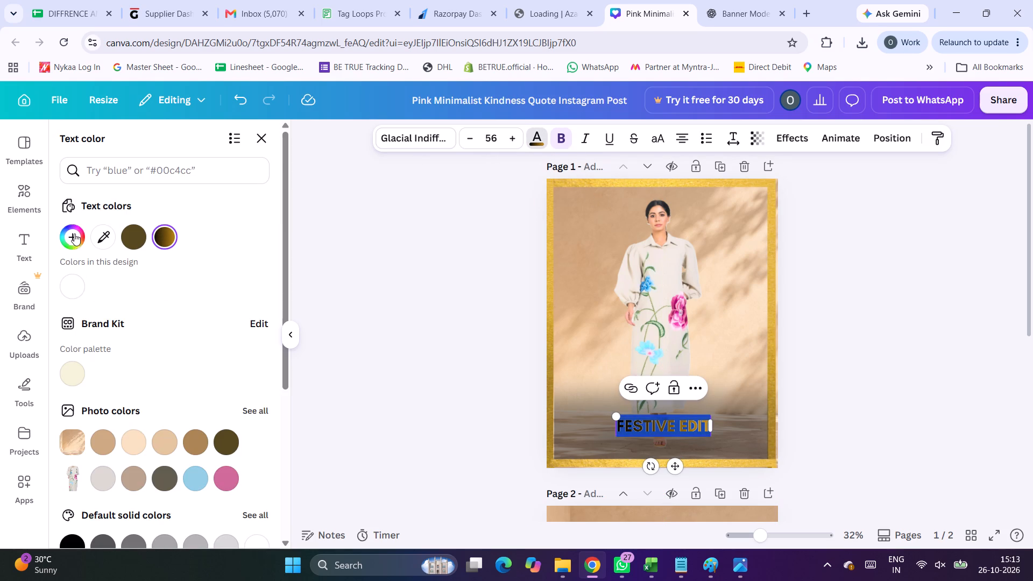
{"action": "left_click", "coordinate": [74, 232]}
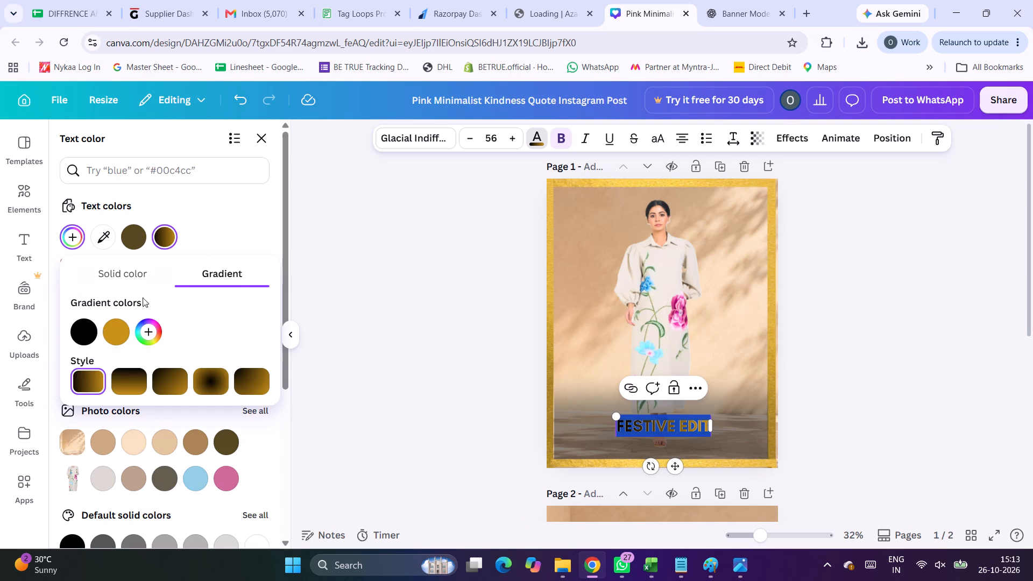
{"action": "left_click", "coordinate": [106, 244]}
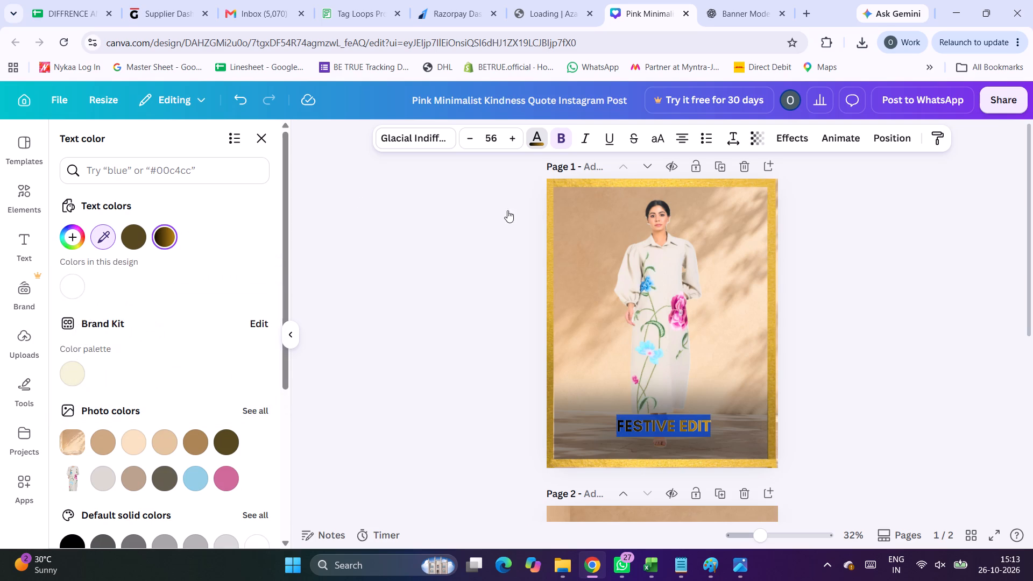
{"action": "left_click", "coordinate": [600, 185]}
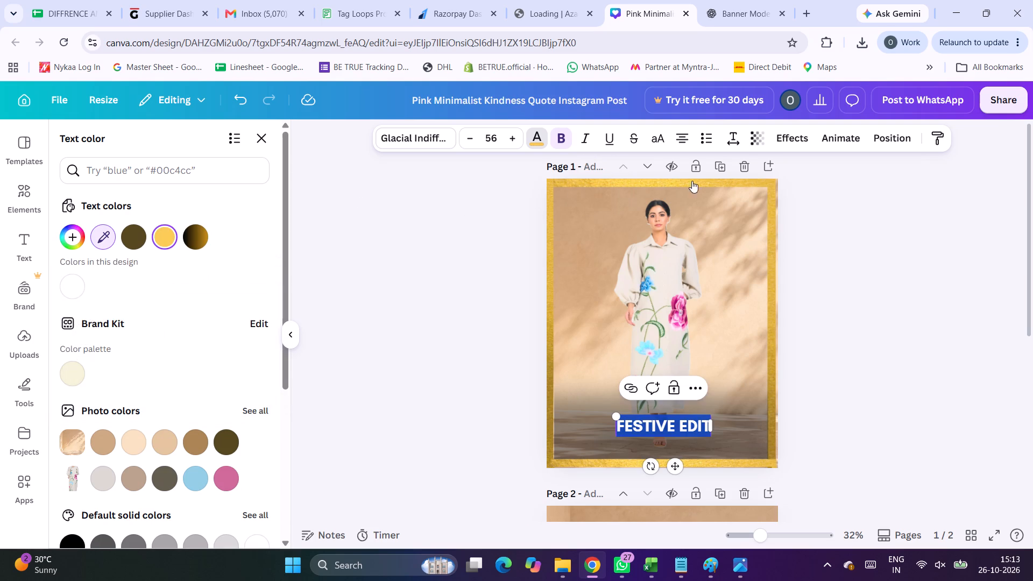
{"action": "double_click", "coordinate": [338, 278]}
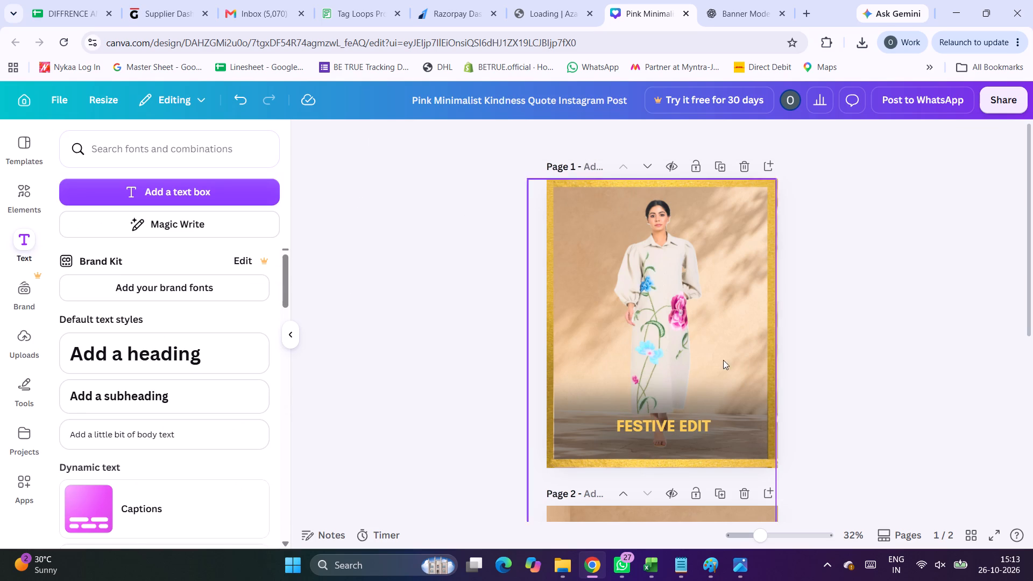
Move the FESTIVE EDIT text slightly down towards the bottom gold border on page 1, keeping it roughly centred.
{"action": "left_click_drag", "start_coordinate": [688, 431], "coordinate": [687, 442]}
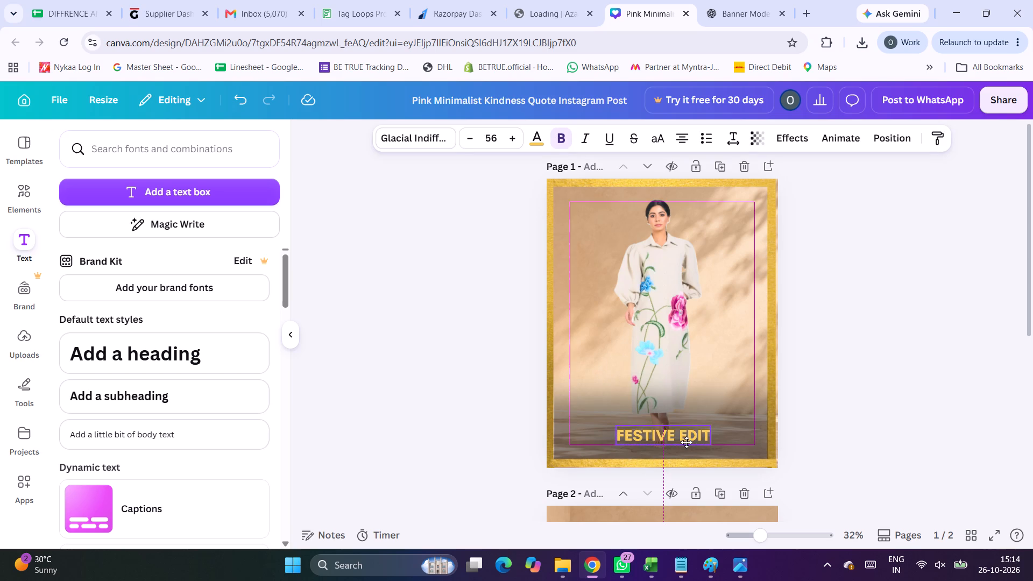
{"action": "left_click_drag", "start_coordinate": [687, 442], "coordinate": [687, 443]}
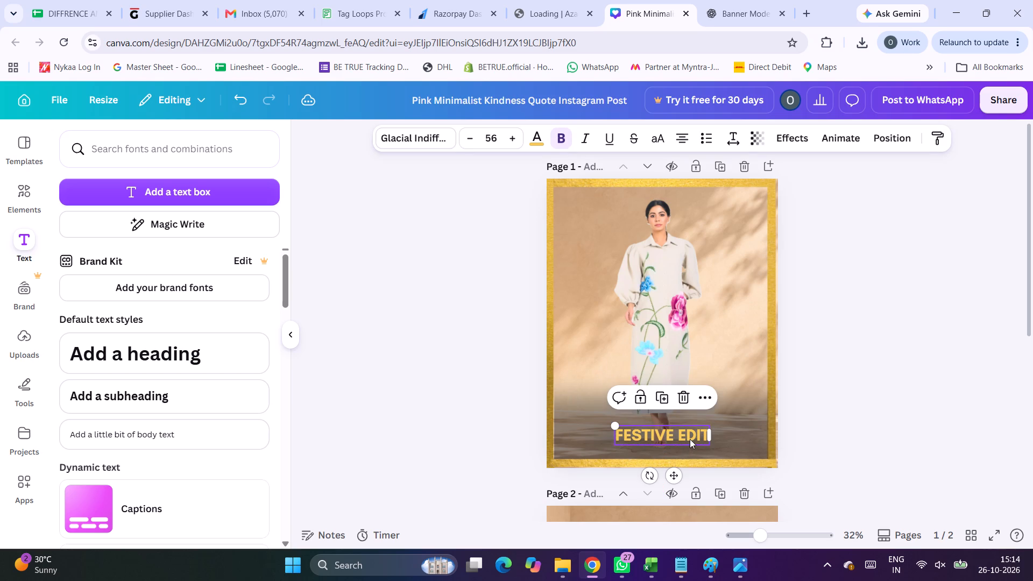
Increase the font size of the whole page 1 FESTIVE EDIT text to 65.
{"action": "triple_click", "coordinate": [690, 439]}
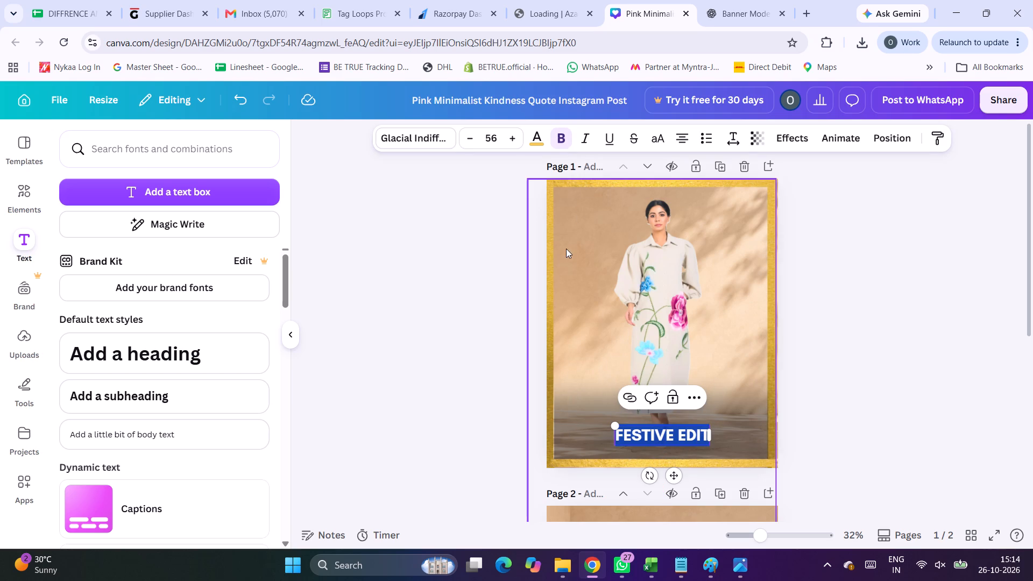
{"action": "triple_click", "coordinate": [516, 141]}
{"action": "triple_click", "coordinate": [516, 141]}
{"action": "triple_click", "coordinate": [516, 141]}
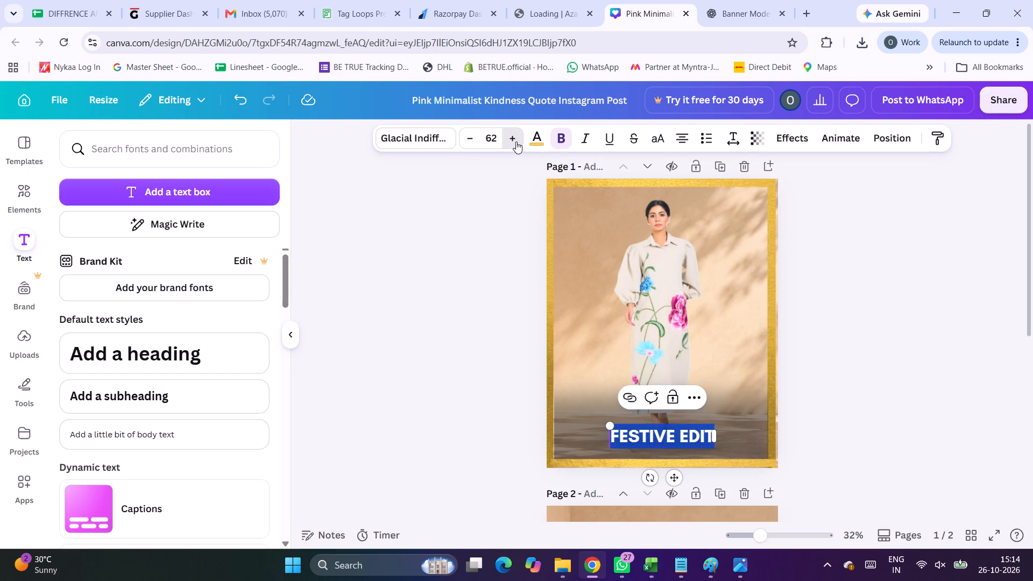
{"action": "left_click", "coordinate": [953, 304]}
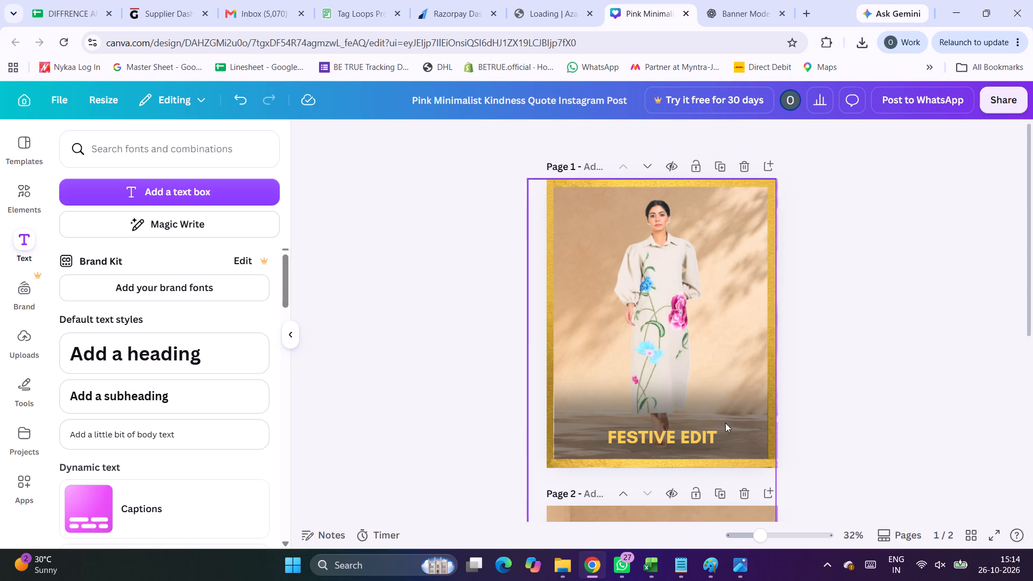
Move the enlarged FESTIVE EDIT text slightly up over the model's feet on page 1, then deselect it.
{"action": "left_click_drag", "start_coordinate": [693, 437], "coordinate": [691, 429]}
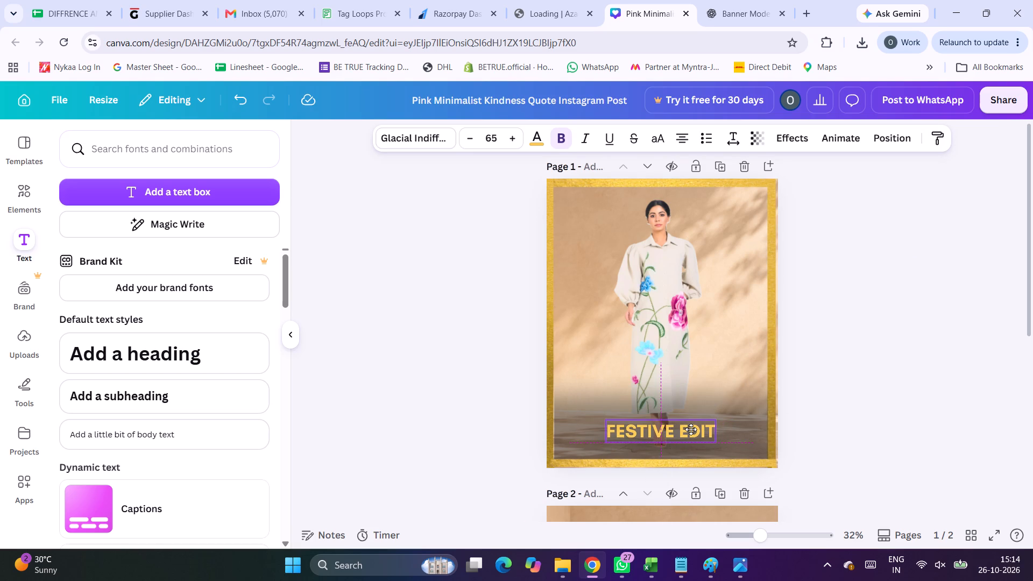
{"action": "left_click_drag", "start_coordinate": [691, 429], "coordinate": [691, 429]}
{"action": "left_click", "coordinate": [844, 386]}
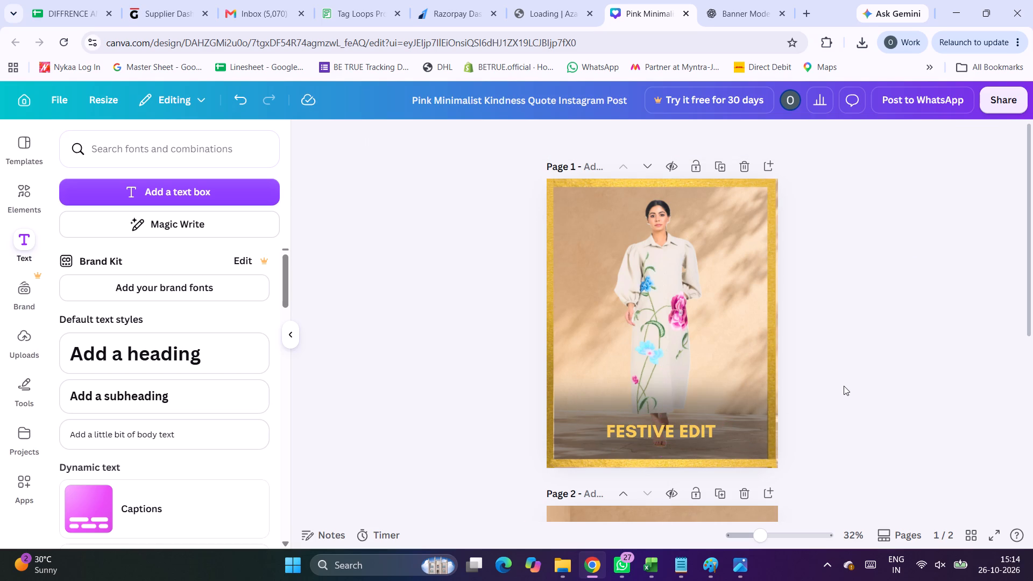
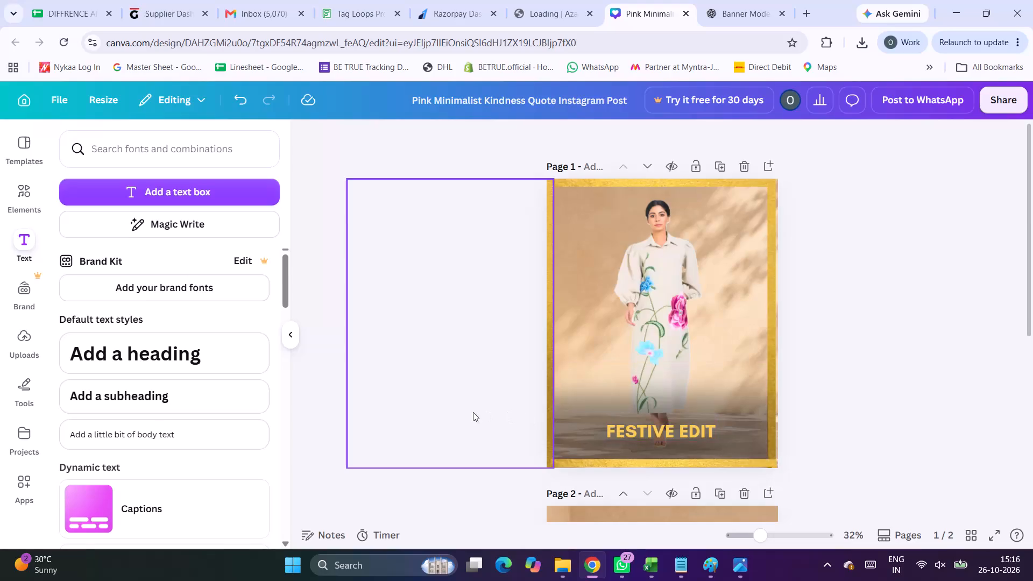
Duplicate the gold FESTIVE EDIT text on page 1 and place the copy centred directly above the original.
{"action": "left_click", "coordinate": [687, 426]}
{"action": "key", "text": "ctrl+c"}
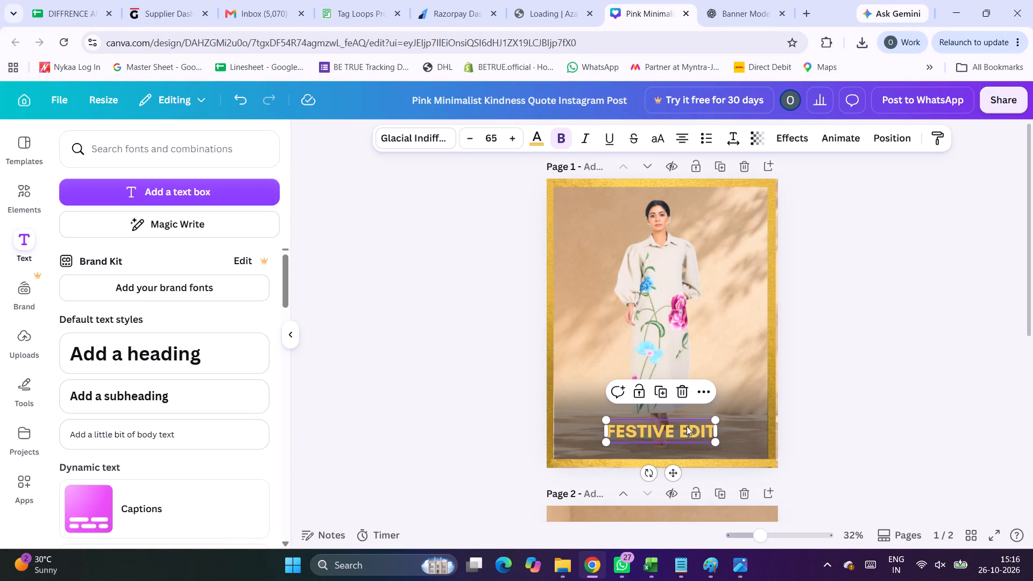
{"action": "key", "text": "ctrl+v"}
{"action": "left_click_drag", "start_coordinate": [675, 477], "coordinate": [679, 420]}
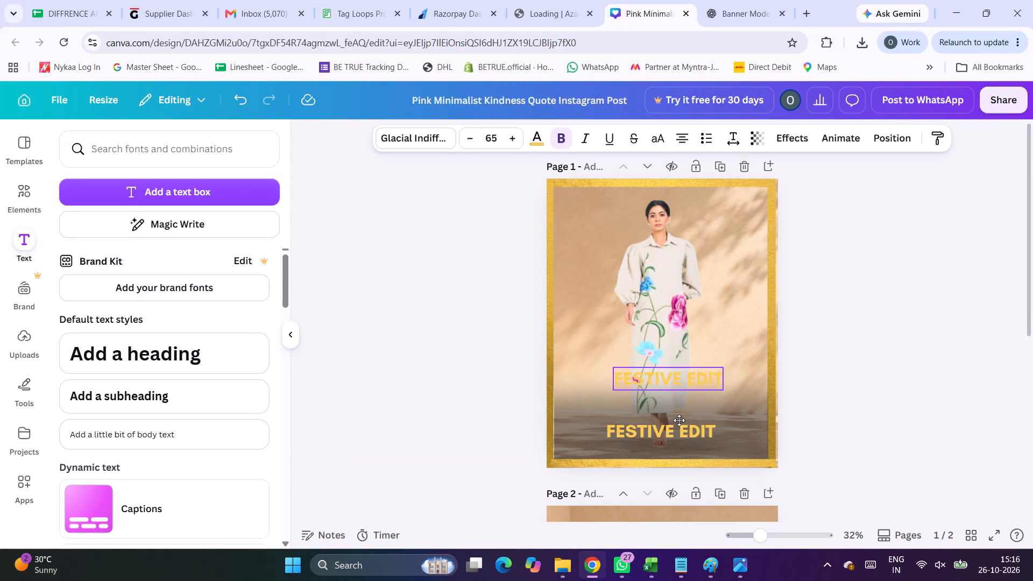
{"action": "left_click_drag", "start_coordinate": [679, 420], "coordinate": [672, 445]}
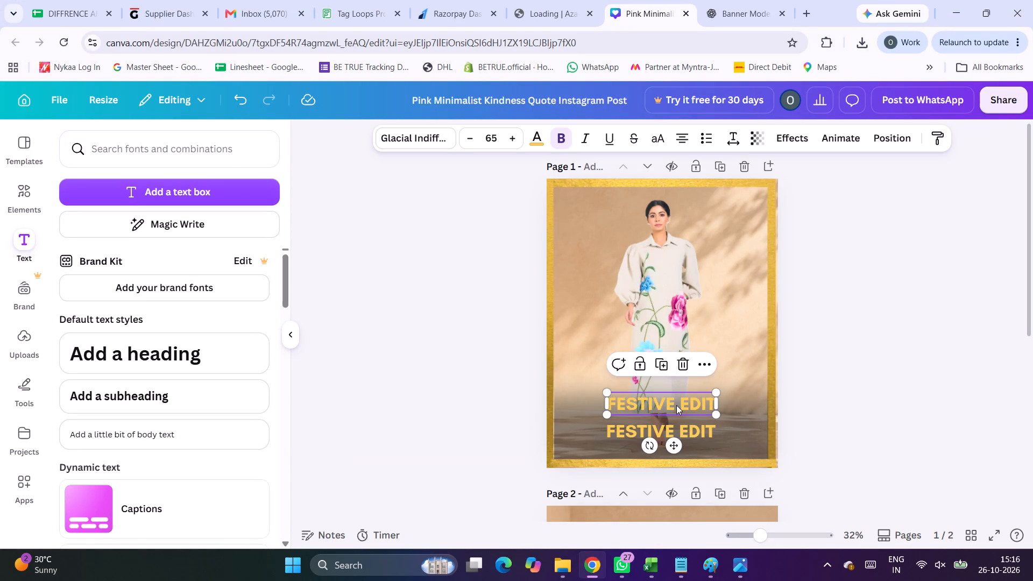
Replace the wording of the upper FESTIVE EDIT copy on page 1 with AVLD.
{"action": "triple_click", "coordinate": [676, 405]}
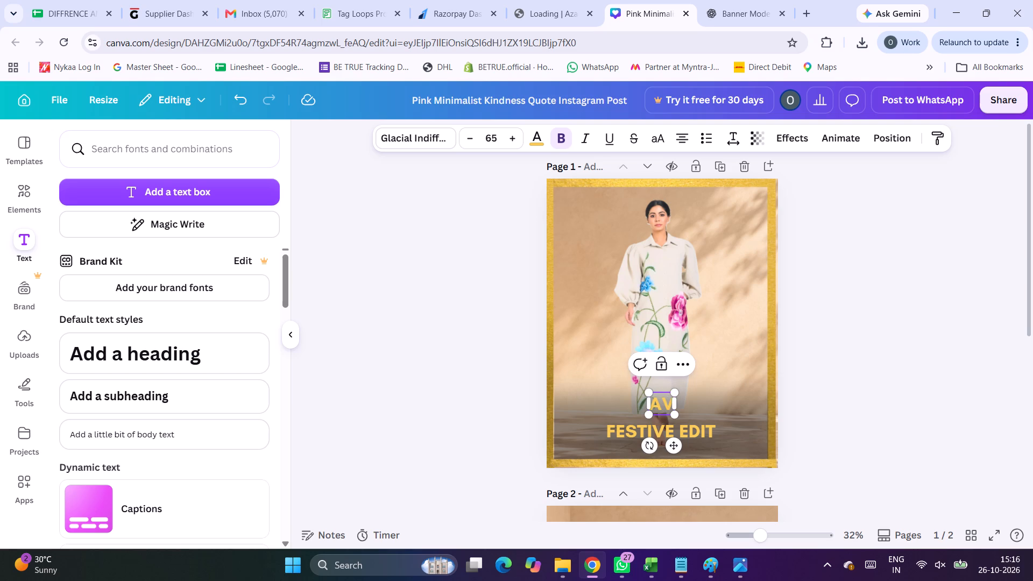
{"action": "left_click", "coordinate": [917, 383]}
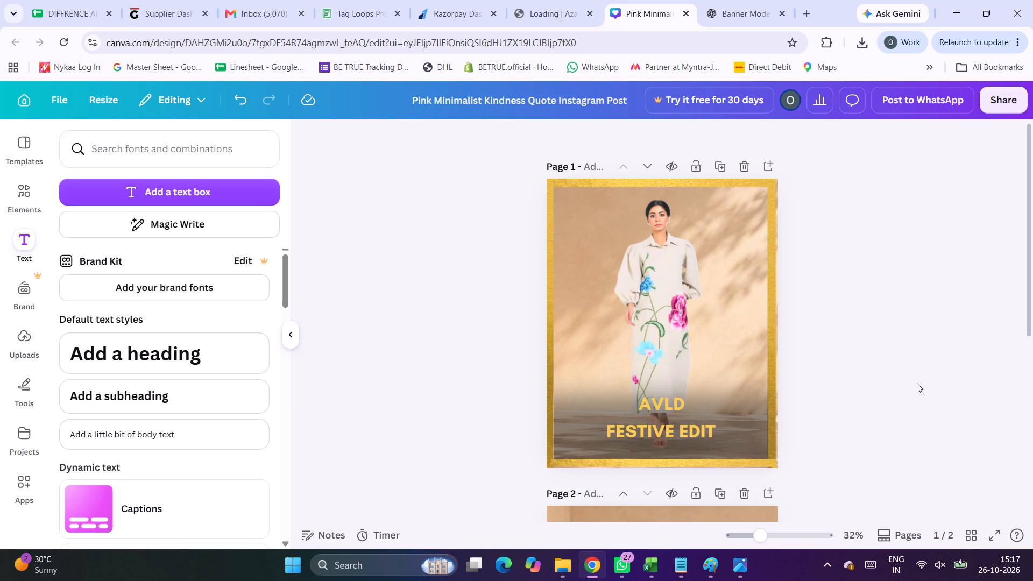
Set the page 1 FESTIVE EDIT text in Libre Baskerville without bold, at font size 59.
{"action": "left_click", "coordinate": [677, 432]}
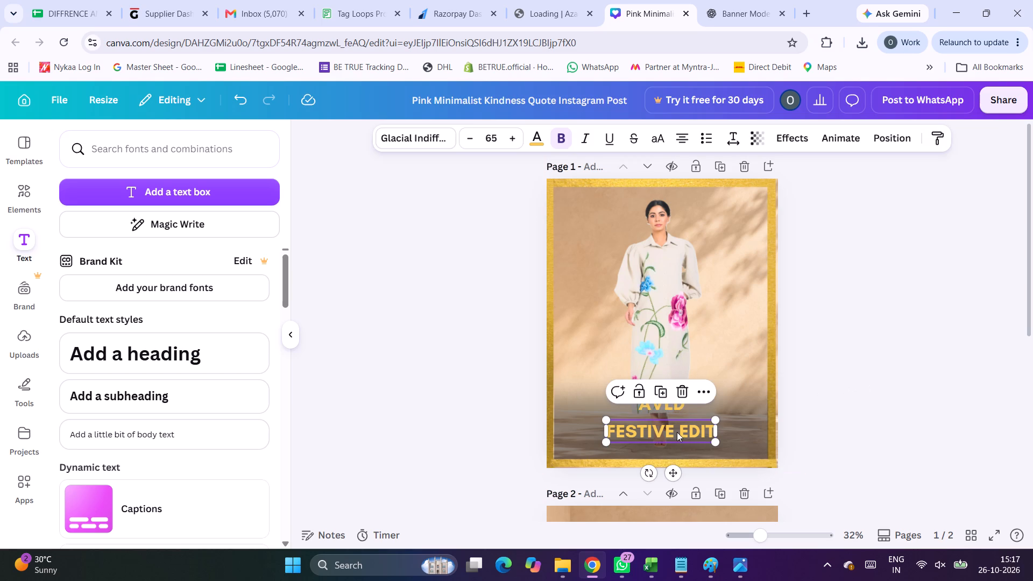
{"action": "left_click", "coordinate": [428, 133]}
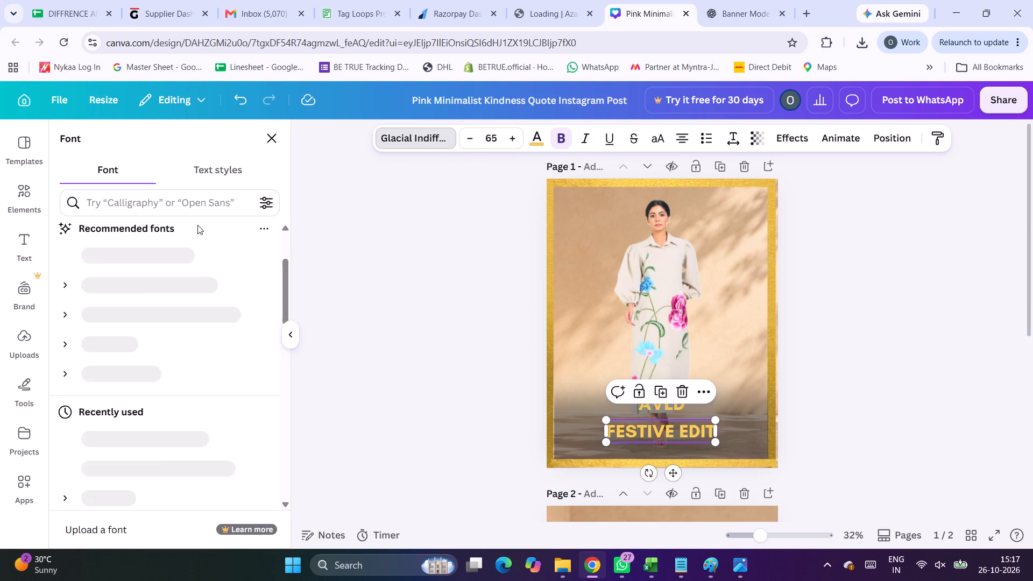
{"action": "left_click", "coordinate": [138, 370]}
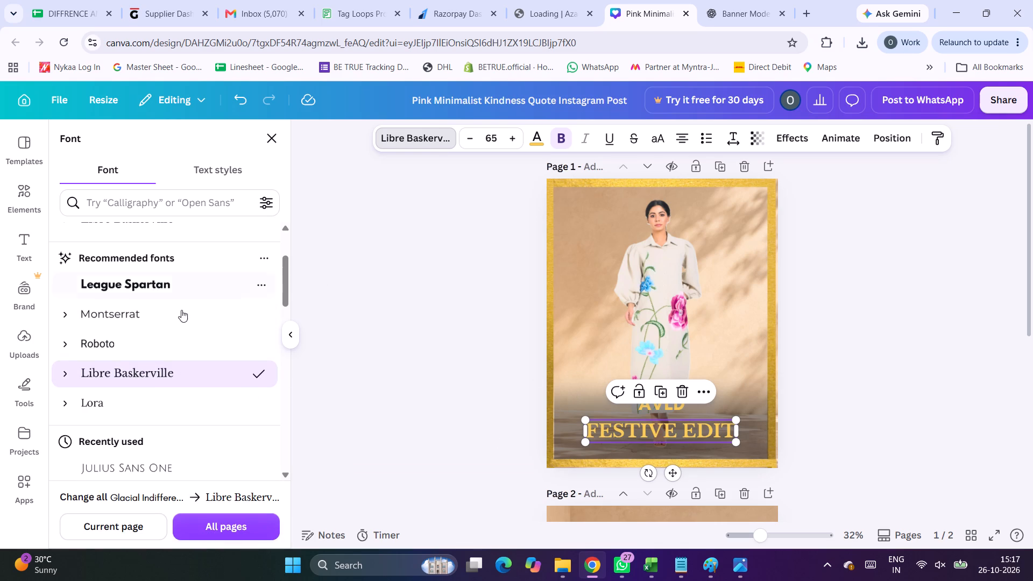
{"action": "left_click", "coordinate": [556, 143]}
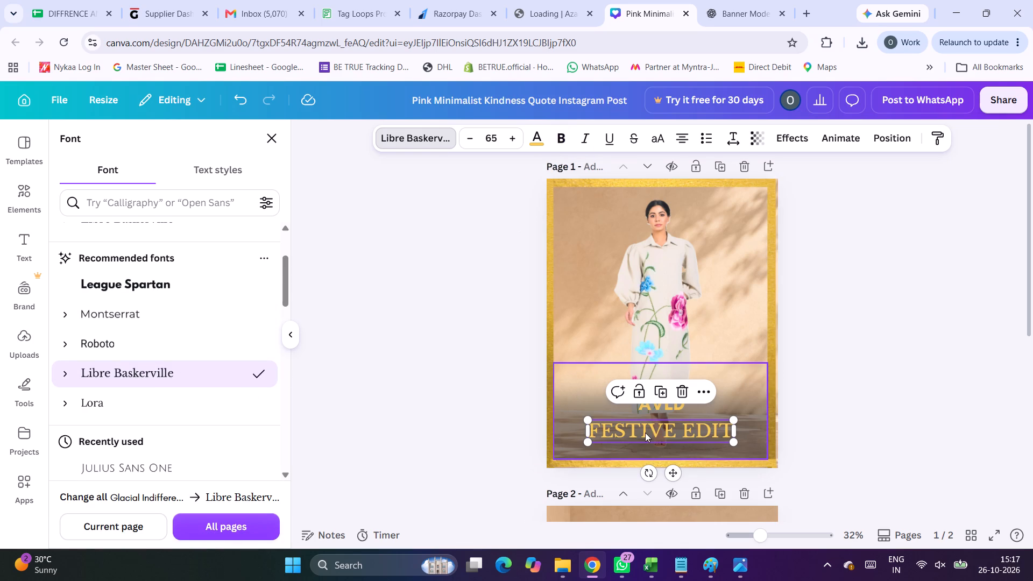
{"action": "triple_click", "coordinate": [472, 141]}
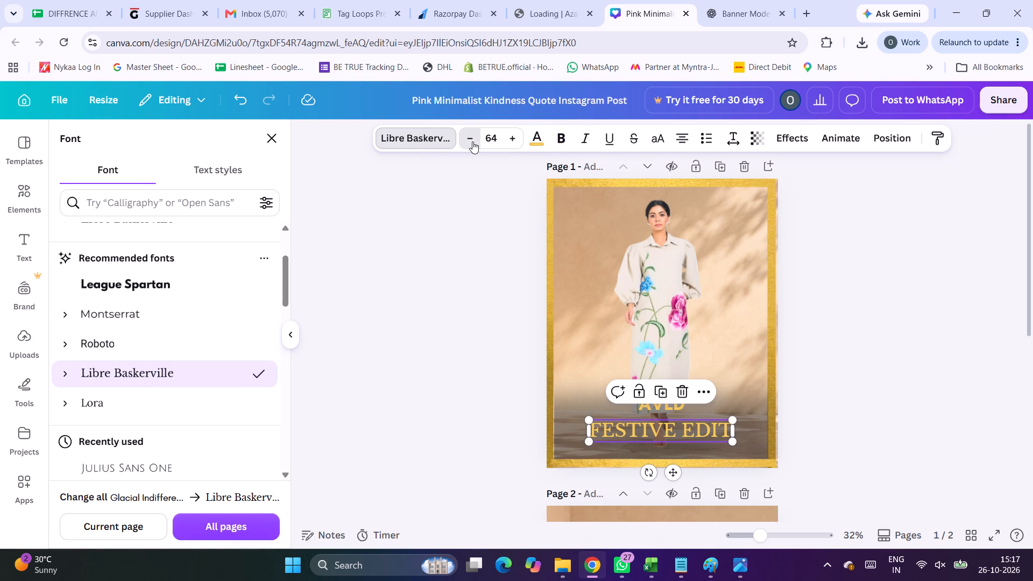
{"action": "triple_click", "coordinate": [472, 141]}
{"action": "left_click", "coordinate": [871, 407]}
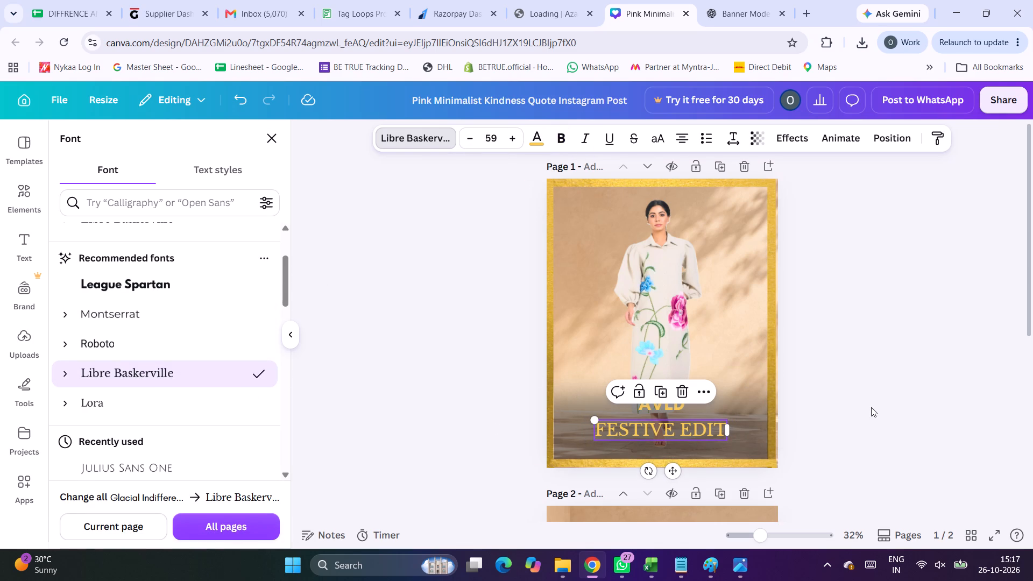
{"action": "left_click", "coordinate": [859, 407]}
Nudge the FESTIVE EDIT and AVLD text lines on page 1 slightly down, keeping them centred.
{"action": "left_click", "coordinate": [704, 431]}
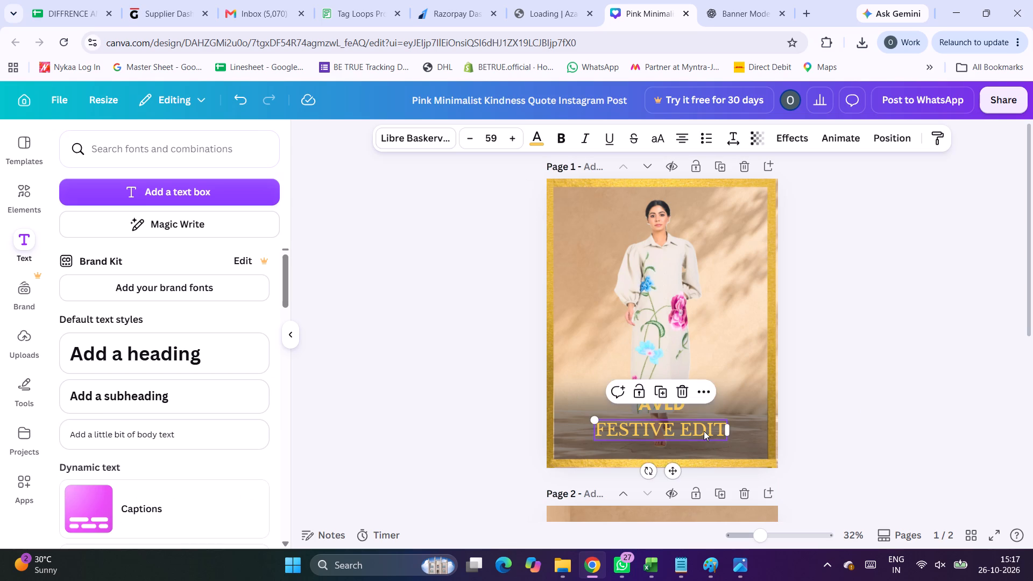
{"action": "left_click", "coordinate": [665, 409]}
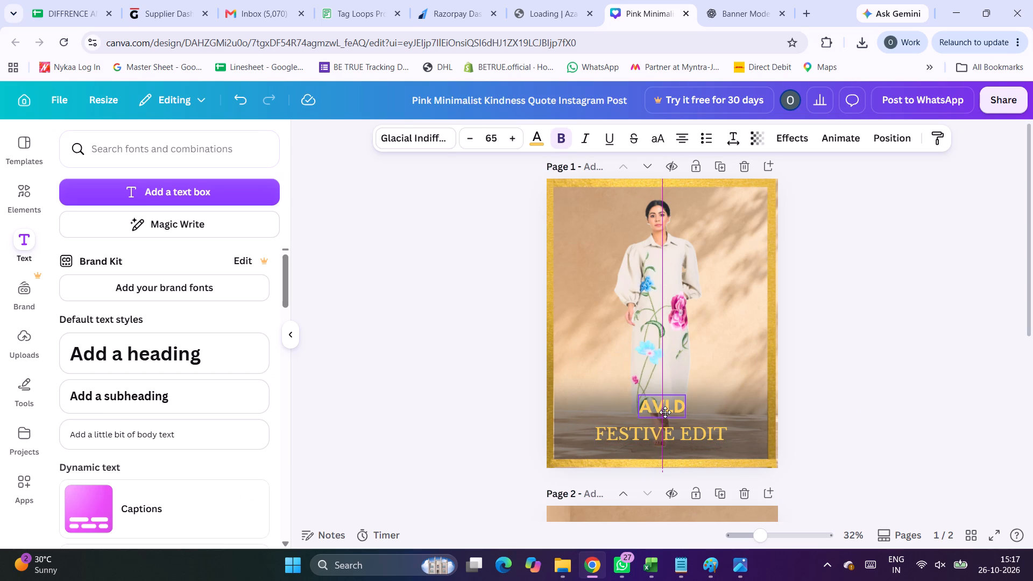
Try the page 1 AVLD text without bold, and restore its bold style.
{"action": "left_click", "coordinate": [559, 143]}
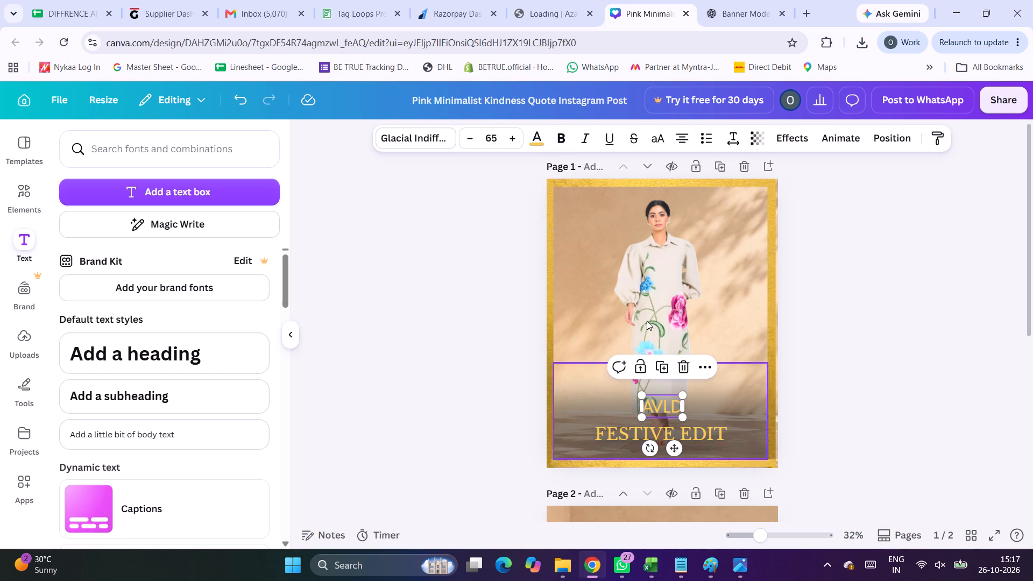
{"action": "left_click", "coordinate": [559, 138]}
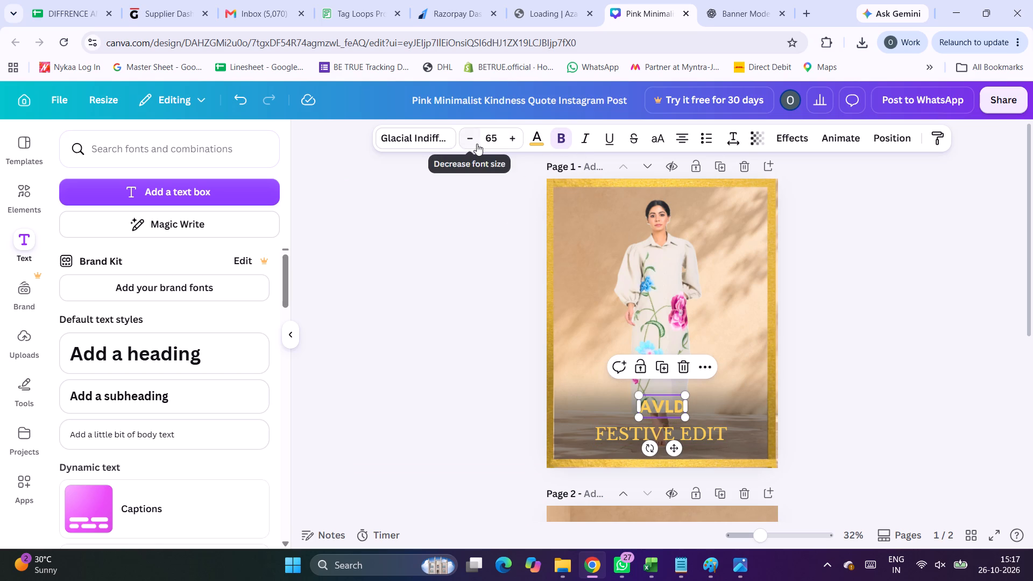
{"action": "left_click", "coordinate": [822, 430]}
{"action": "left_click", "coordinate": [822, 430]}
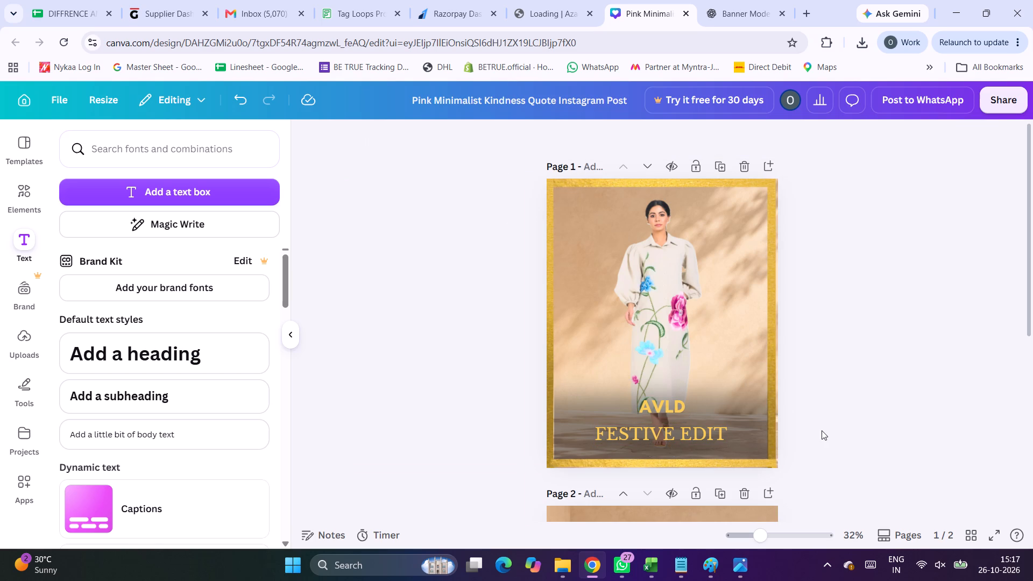
Check the AVLD and FESTIVE EDIT text styling on page 2, and nudge its FESTIVE EDIT line slightly up towards AVLD.
{"action": "scroll", "coordinate": [822, 430], "scroll_direction": "down", "scroll_amount": 1}
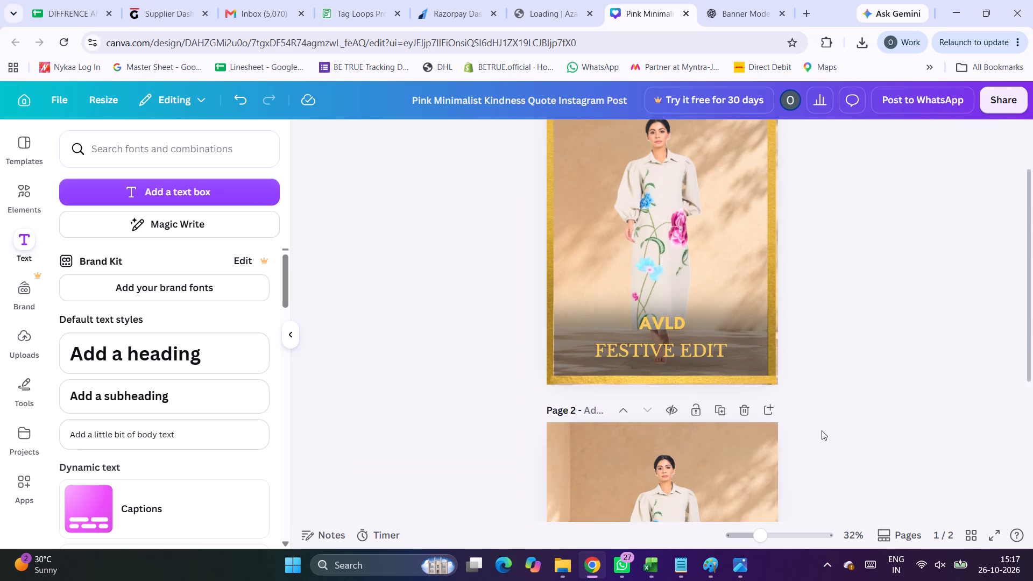
{"action": "scroll", "coordinate": [822, 430], "scroll_direction": "down", "scroll_amount": 7}
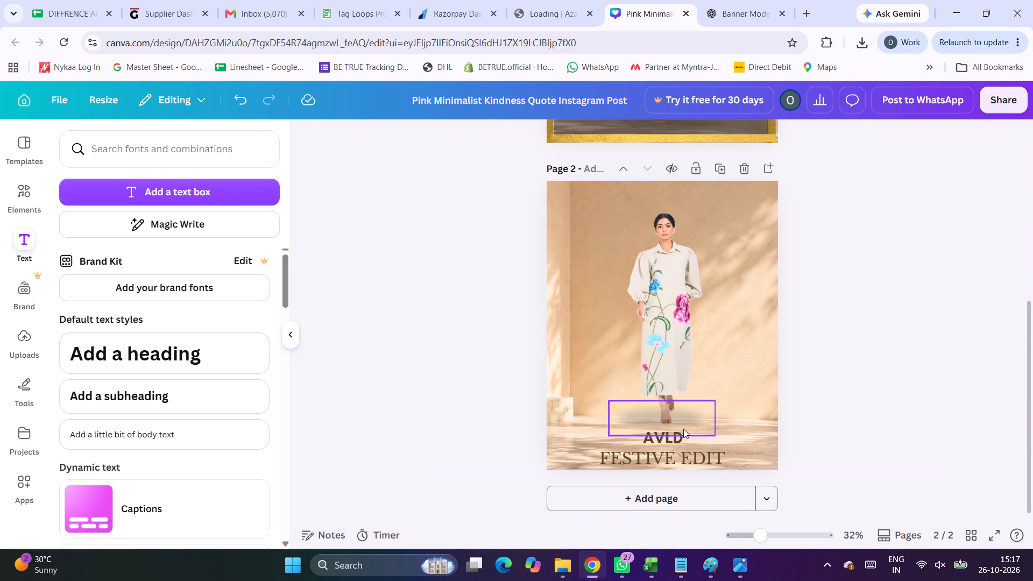
{"action": "left_click", "coordinate": [671, 434]}
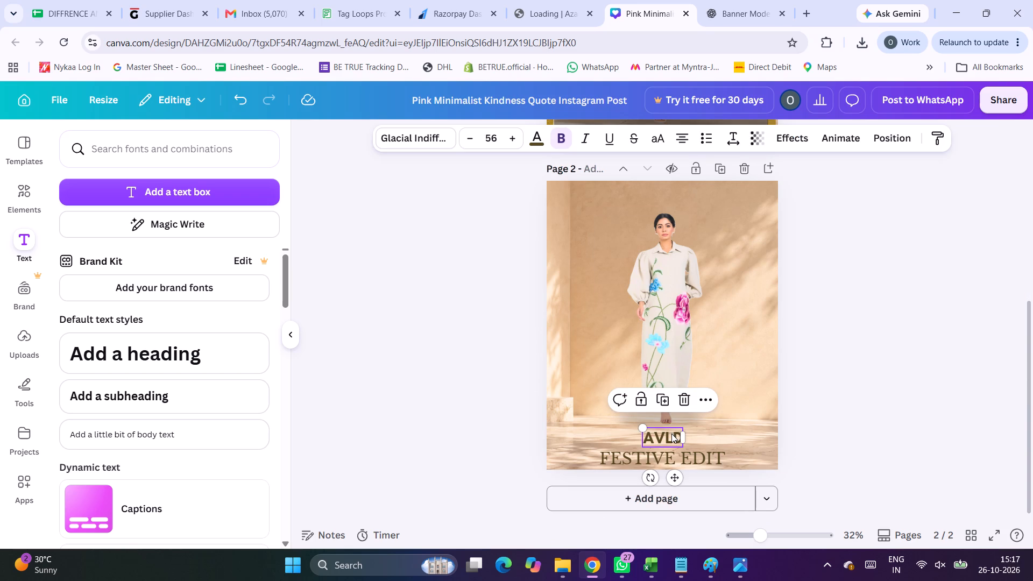
{"action": "left_click", "coordinate": [638, 462]}
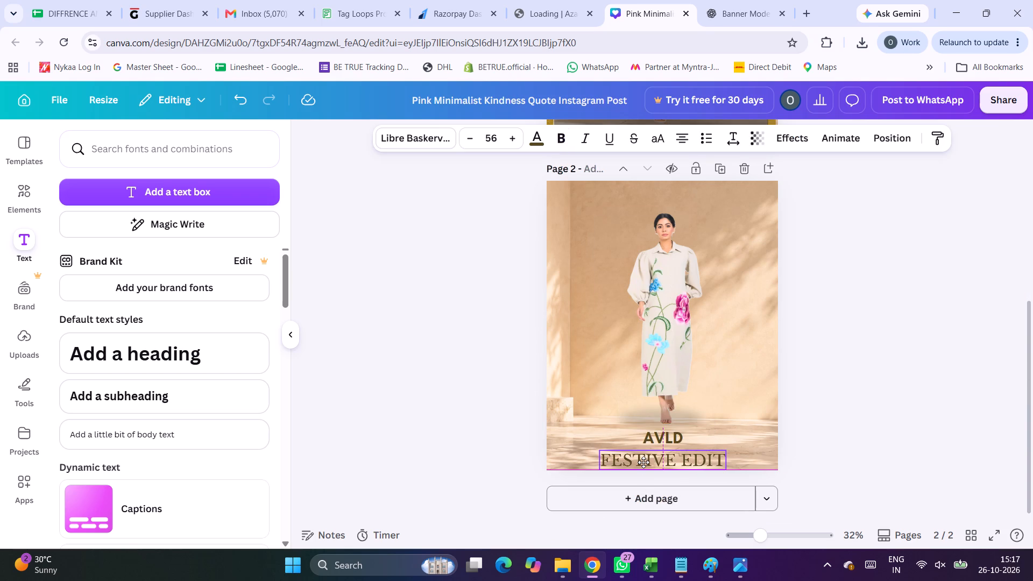
{"action": "left_click", "coordinate": [907, 411]}
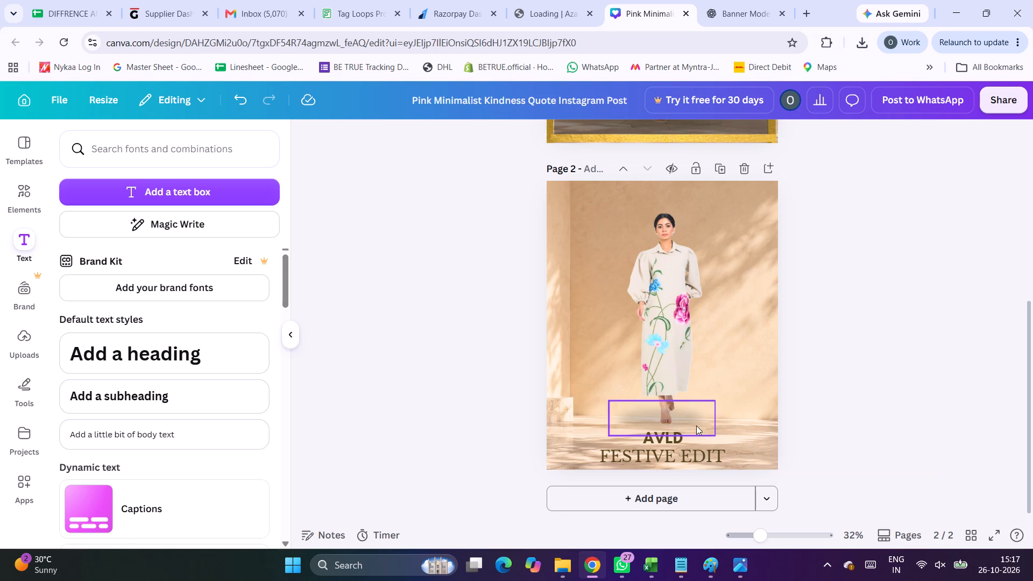
{"action": "left_click", "coordinate": [912, 325]}
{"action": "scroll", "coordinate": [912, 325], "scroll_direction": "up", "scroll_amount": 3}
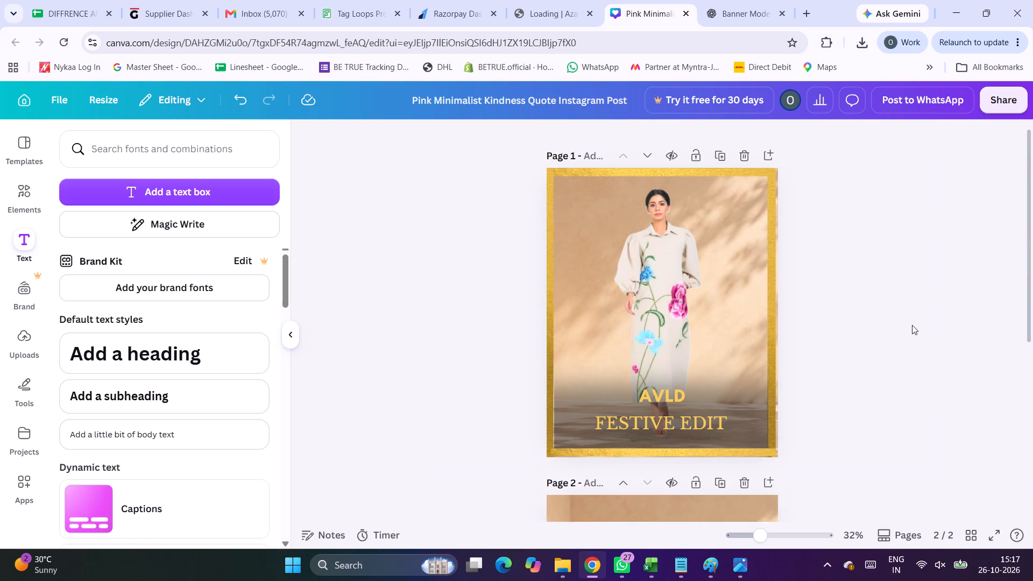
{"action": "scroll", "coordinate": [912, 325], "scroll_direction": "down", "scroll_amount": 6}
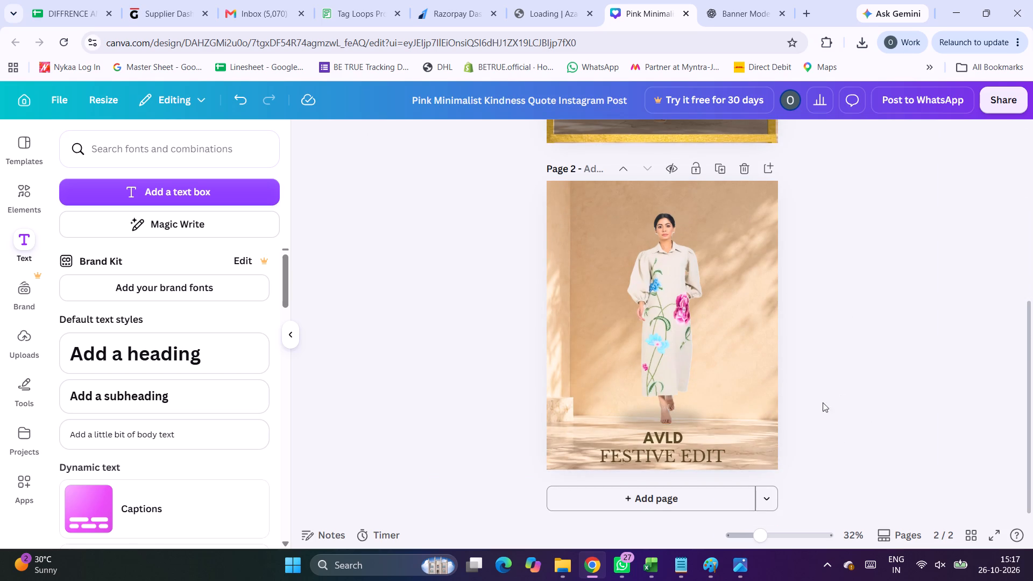